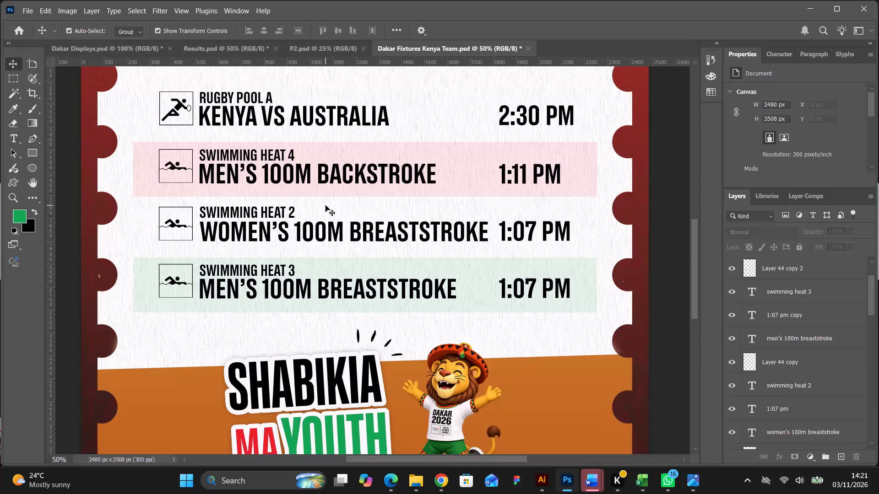
Delete the rugby icon beside the KENYA VS AUSTRALIA fixture in the top row.
scroll(326, 204, "up", 5)
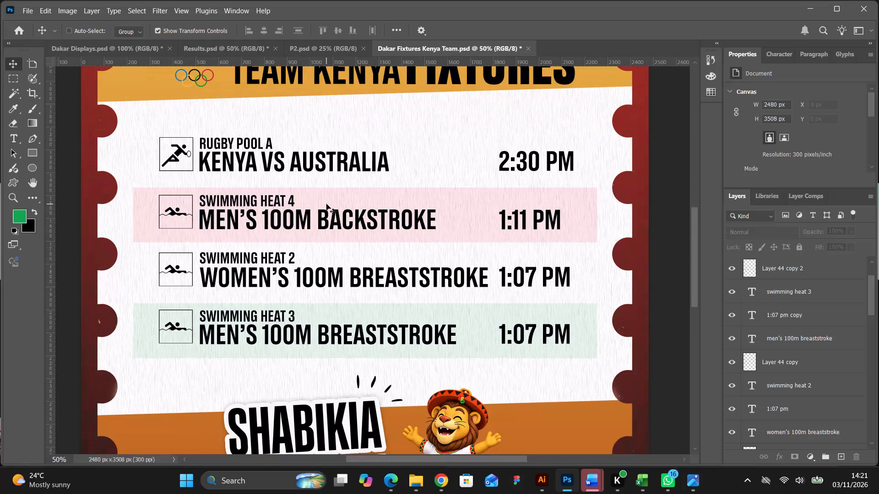
key("ctrl+equal")
scroll(326, 204, "up", 1)
scroll(186, 157, "up", 2)
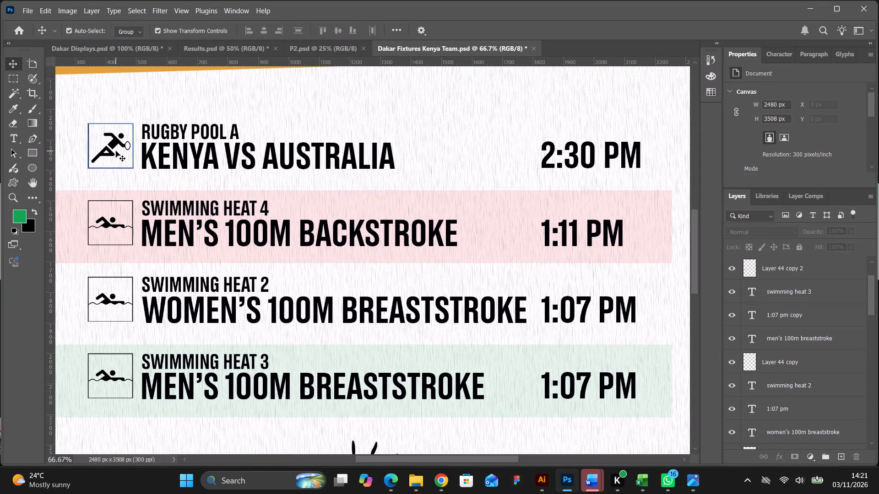
left_click(114, 145)
left_click(111, 222)
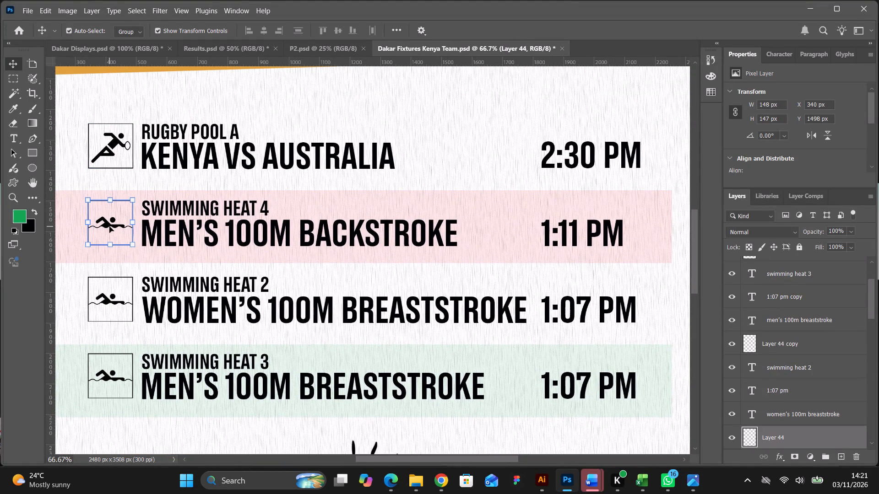
left_click(117, 141)
key("BackSpace")
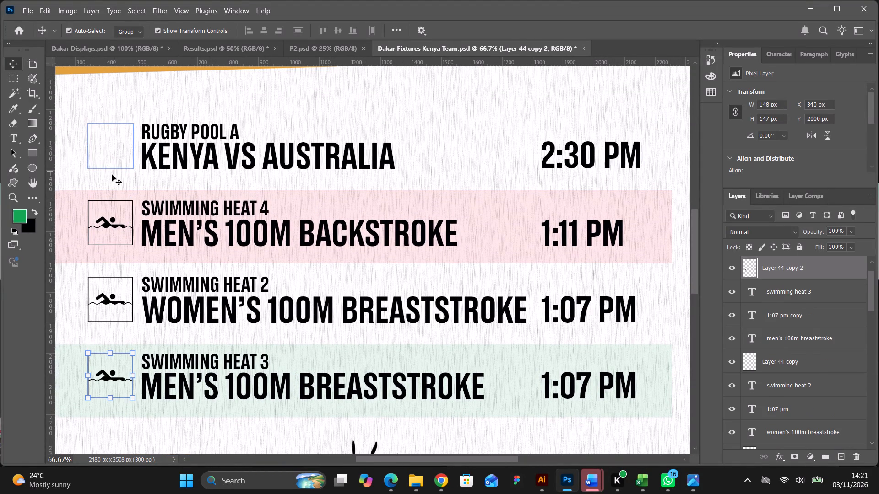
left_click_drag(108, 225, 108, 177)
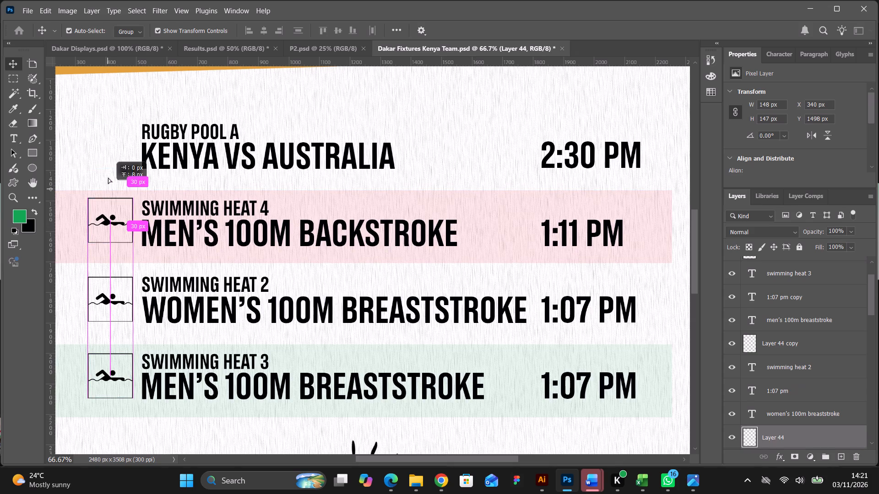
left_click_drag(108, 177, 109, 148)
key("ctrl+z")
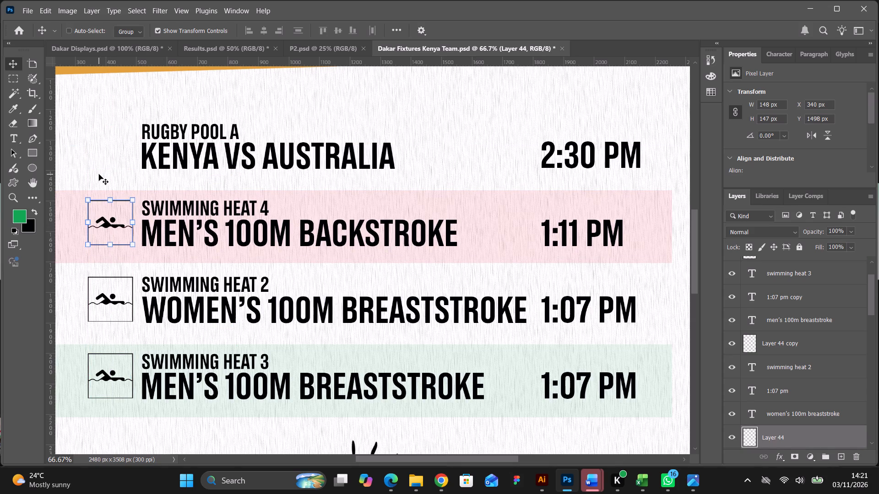
Duplicate the swimming icon from the MEN'S 100M BACKSTROKE row and place the copy in the top fixture row's empty icon spot.
key("ctrl+j")
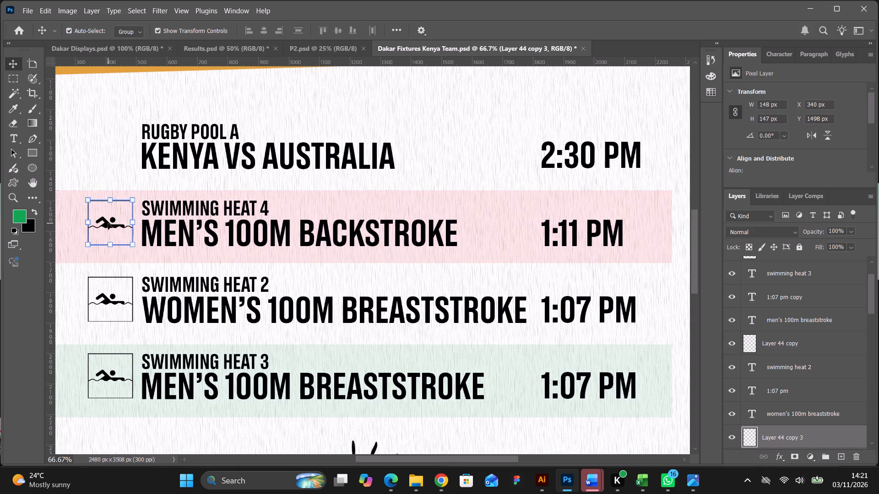
left_click_drag(108, 223, 116, 147)
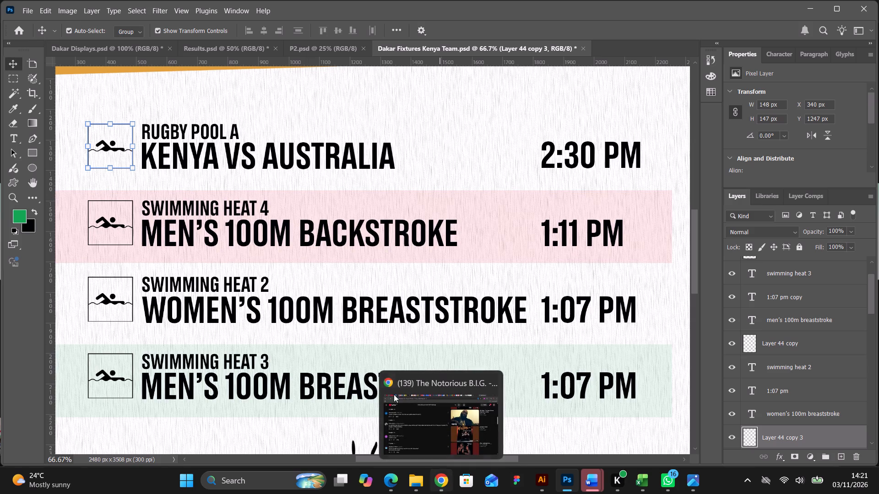
Replace the RUGBY POOL A label with the copied text SWIMMING HEAT 2 and align it with the heat labels below.
left_click(18, 139)
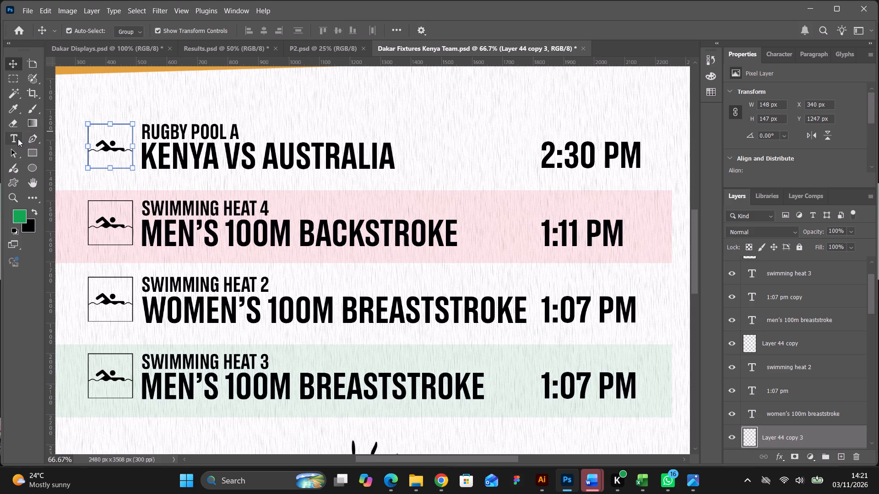
left_click_drag(267, 285, 258, 283)
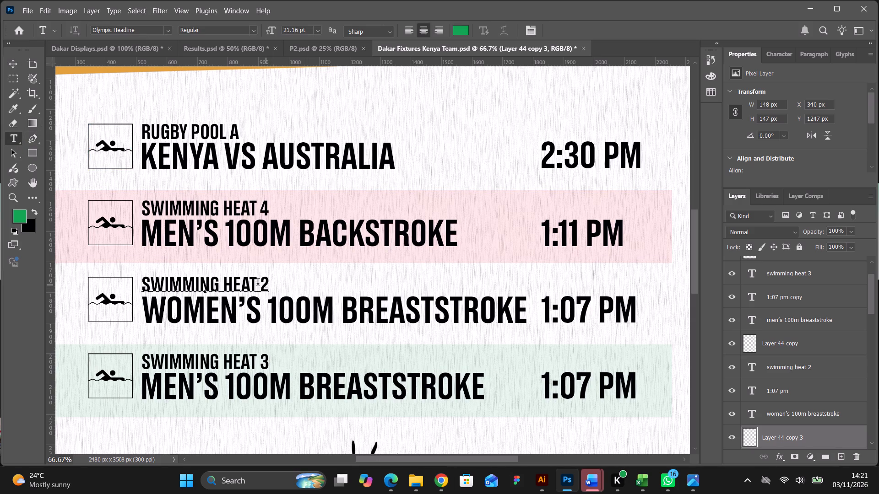
left_click_drag(258, 283, 144, 275)
key("ctrl+c")
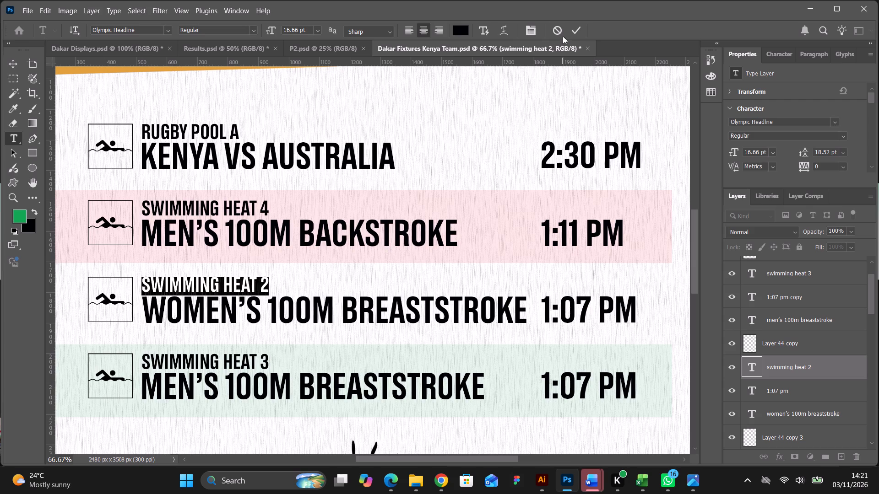
left_click(575, 30)
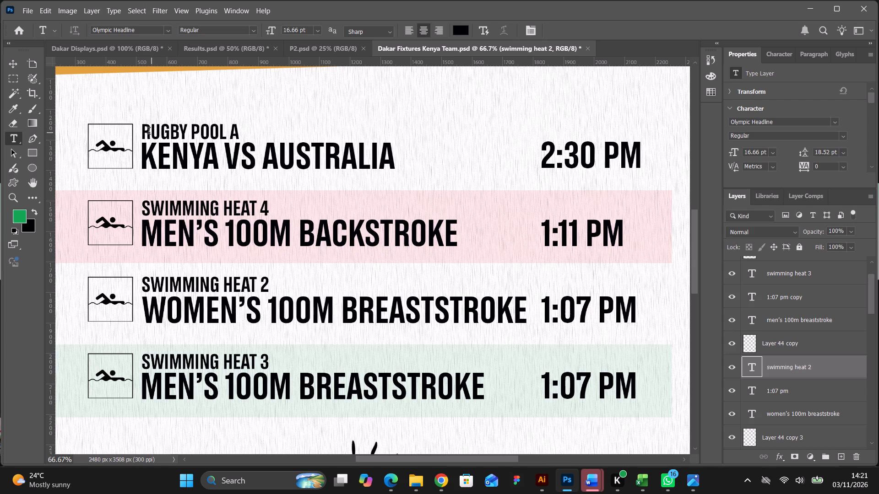
left_click_drag(146, 130, 250, 131)
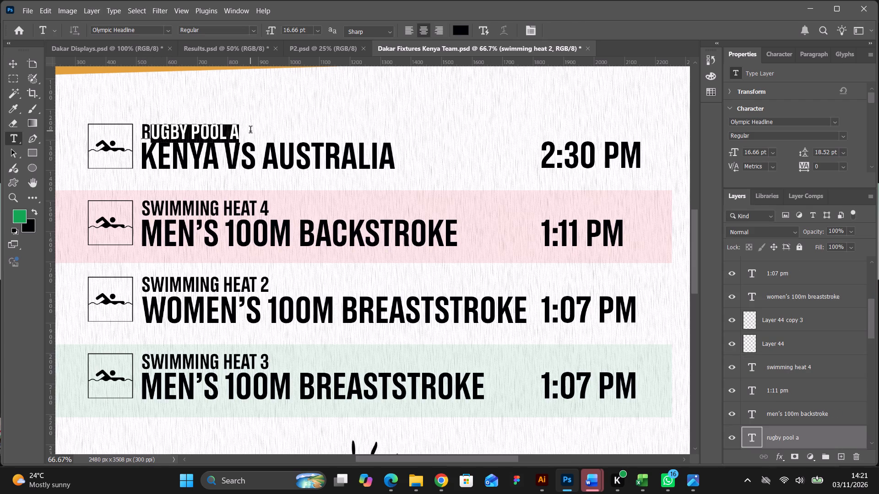
left_click_drag(141, 128, 262, 125)
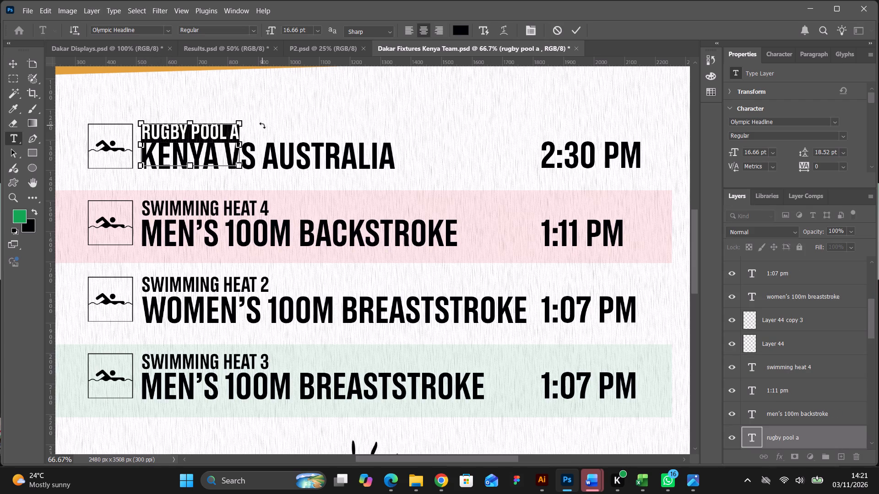
key("ctrl+v")
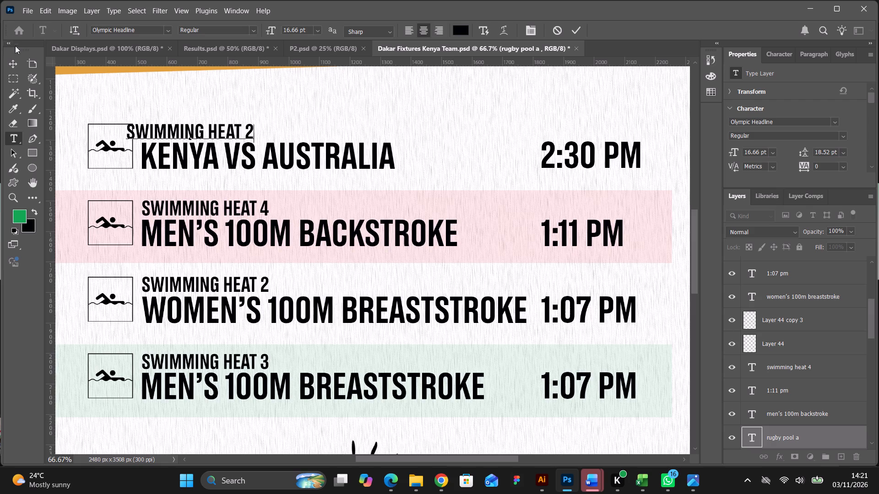
left_click(16, 59)
left_click_drag(170, 131, 187, 131)
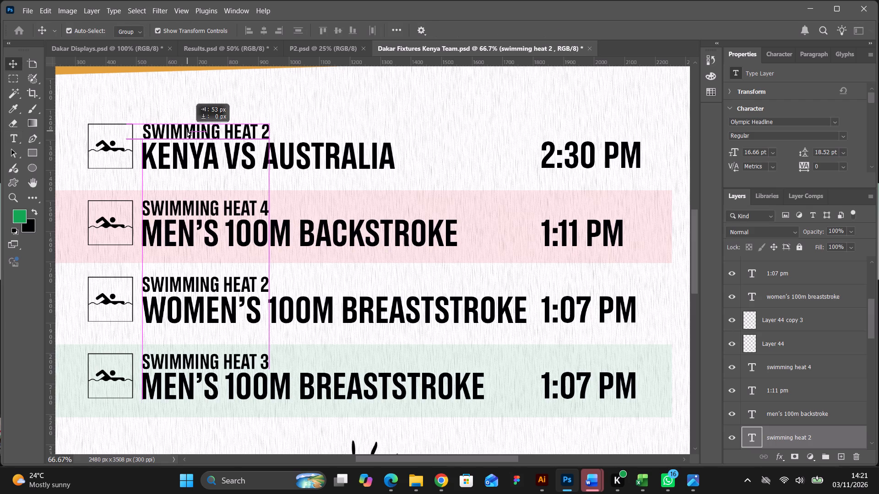
left_click_drag(187, 131, 186, 131)
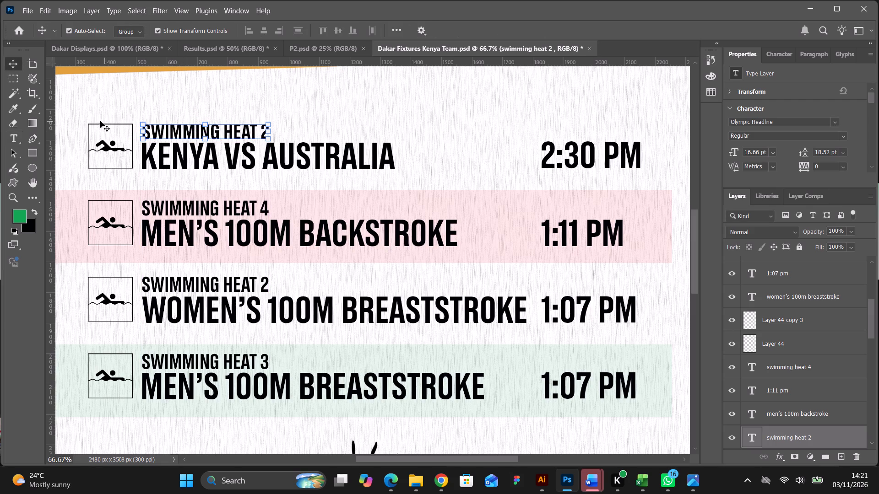
Switch to the Chrome browser window.
left_click(14, 139)
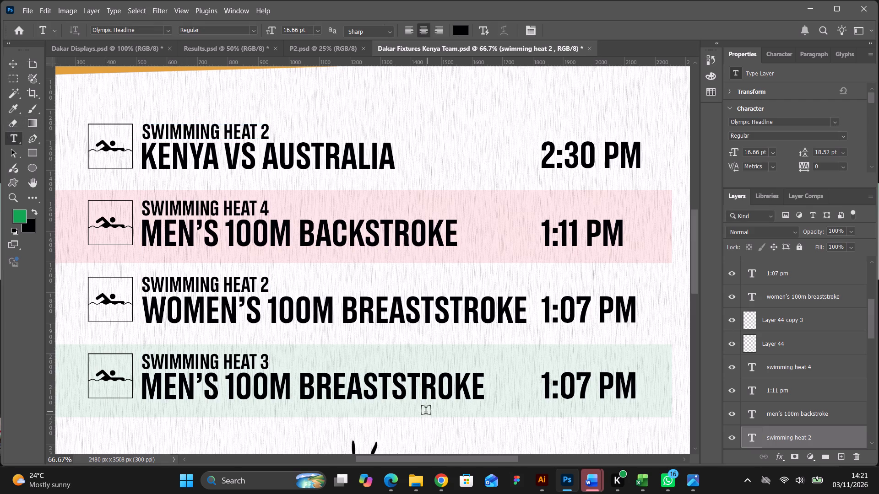
left_click(439, 477)
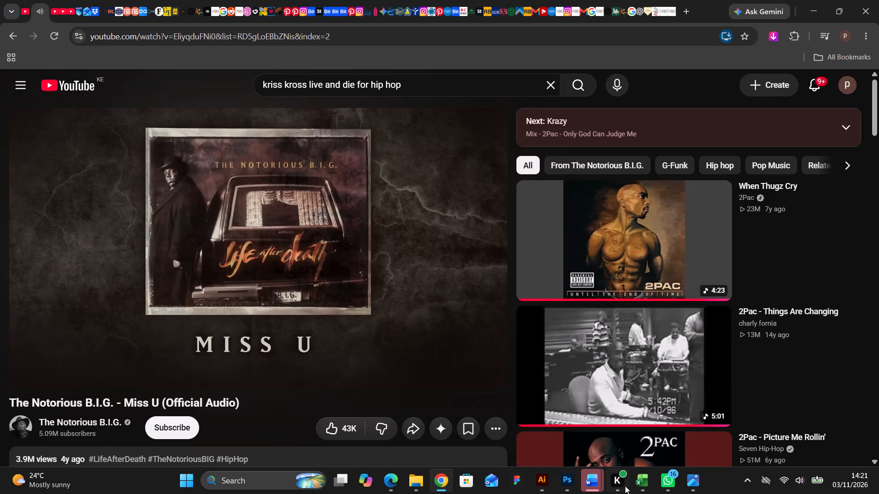
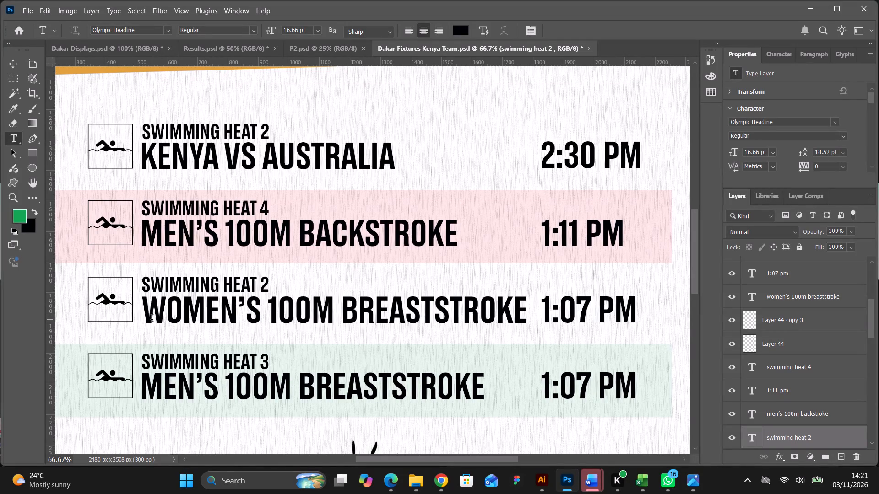
Replace the MEN'S 100M BACKSTROKE title in the pink row with the copied text WOMEN'S 100M BREASTSTROKE and align it with the titles below.
left_click_drag(149, 309, 152, 309)
left_click_drag(152, 309, 533, 322)
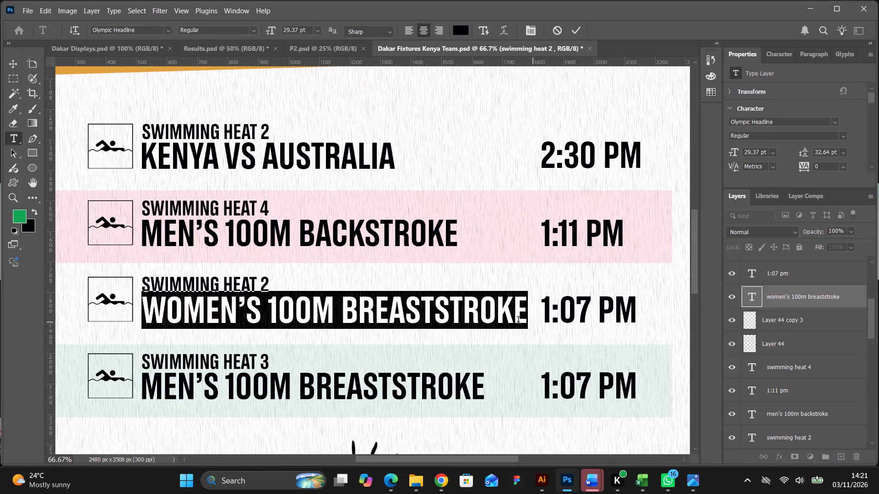
key("ctrl+c")
left_click(147, 231)
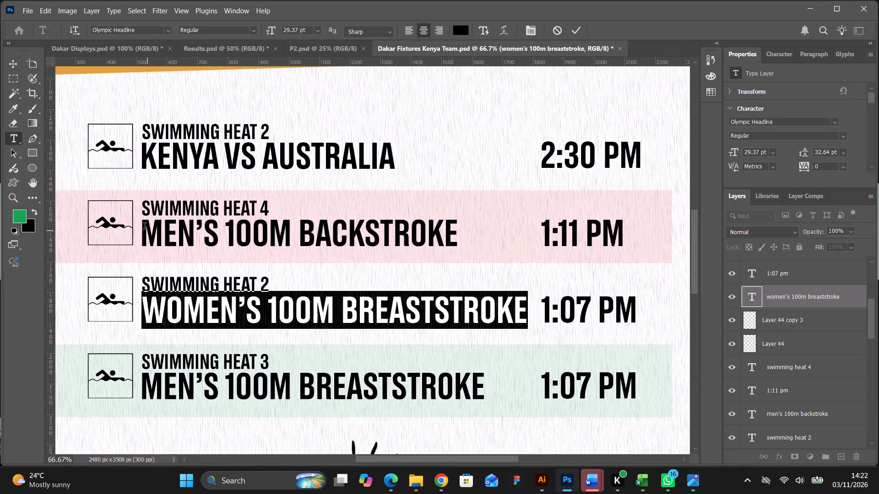
left_click_drag(145, 228, 466, 234)
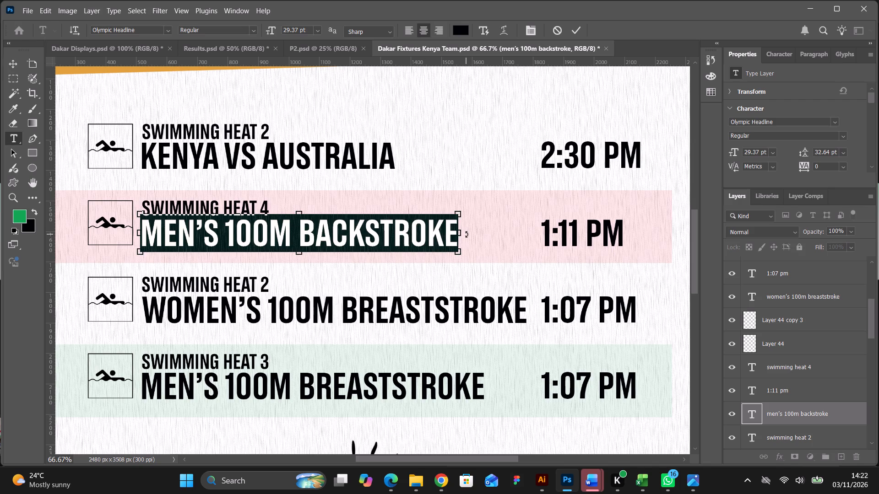
key("ctrl+v")
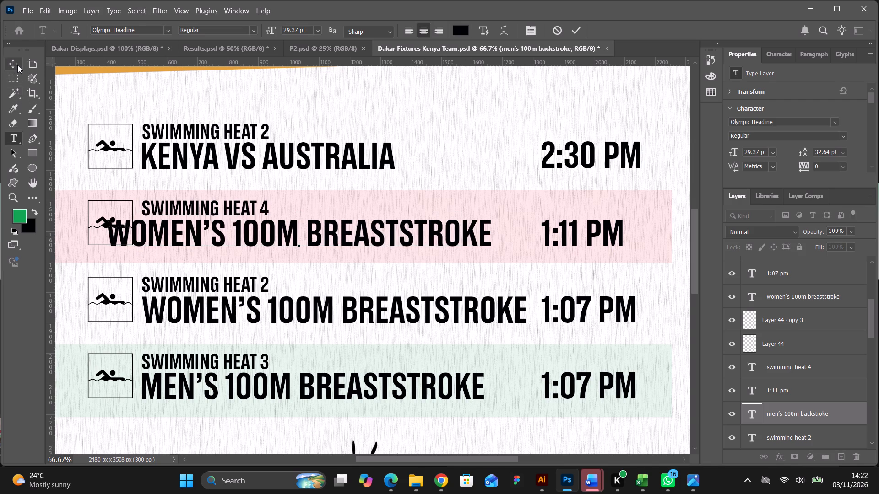
left_click(17, 65)
left_click_drag(250, 246, 273, 247)
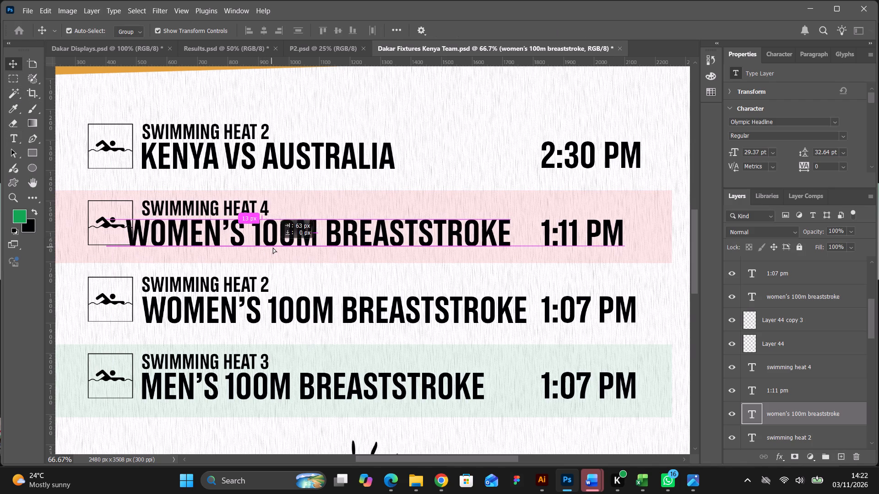
left_click_drag(273, 247, 286, 249)
Change the distance in the pink row's event title to 50M and realign the title with the heat label above it.
double_click(287, 243)
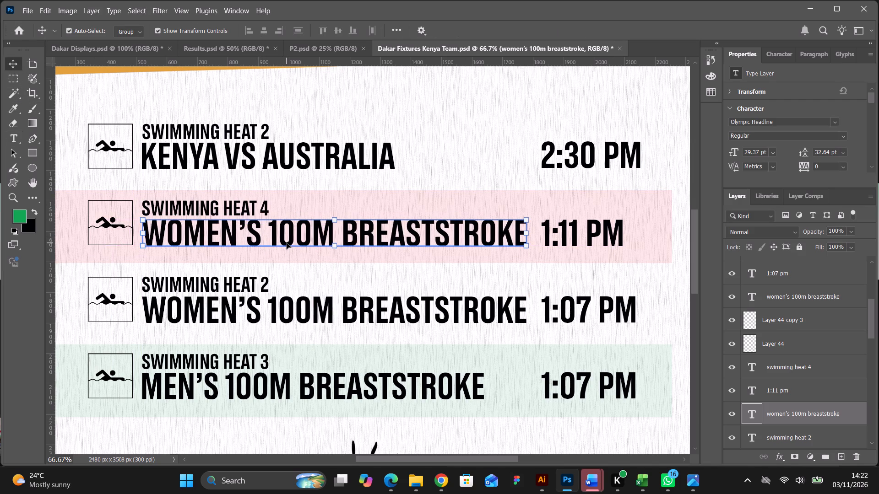
left_click_drag(292, 236, 271, 236)
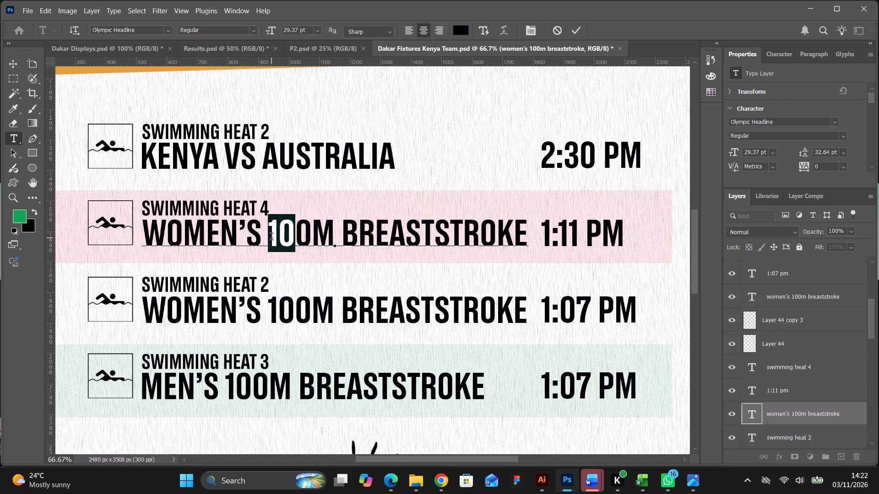
key("5")
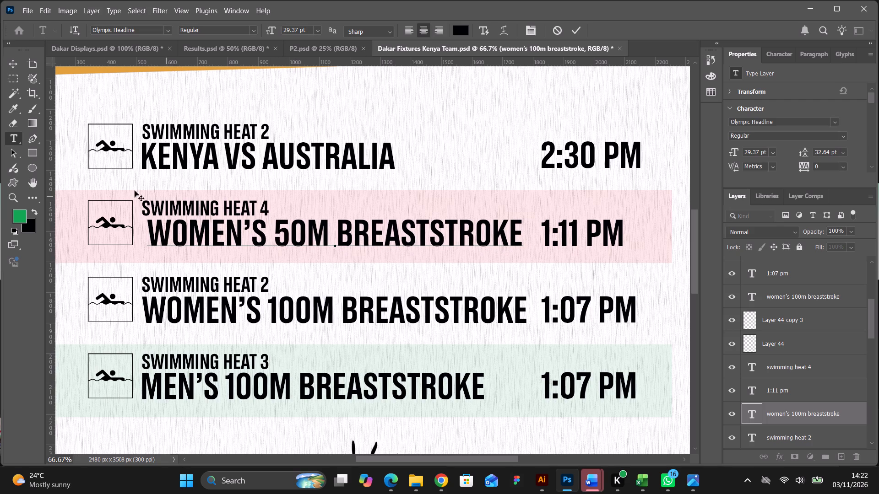
left_click(16, 63)
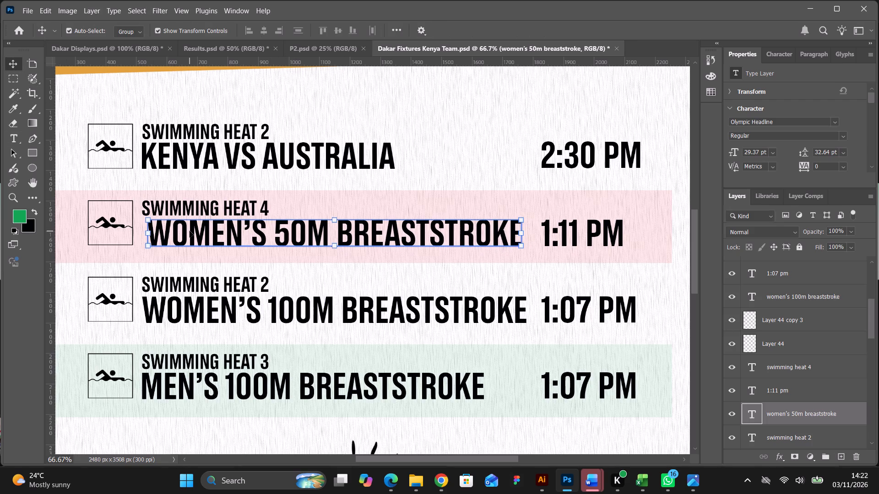
left_click_drag(189, 231, 184, 231)
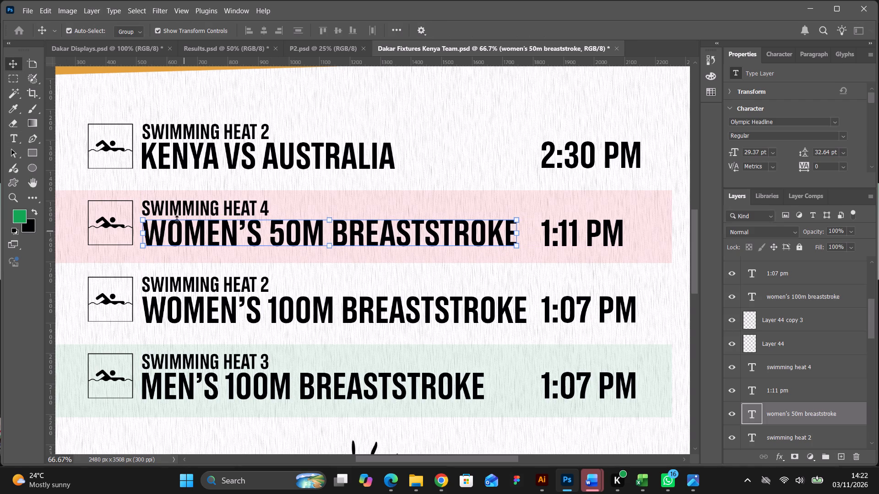
Select the word BREASTSTROKE in the pink row's WOMEN'S 50M event title.
left_click(13, 140)
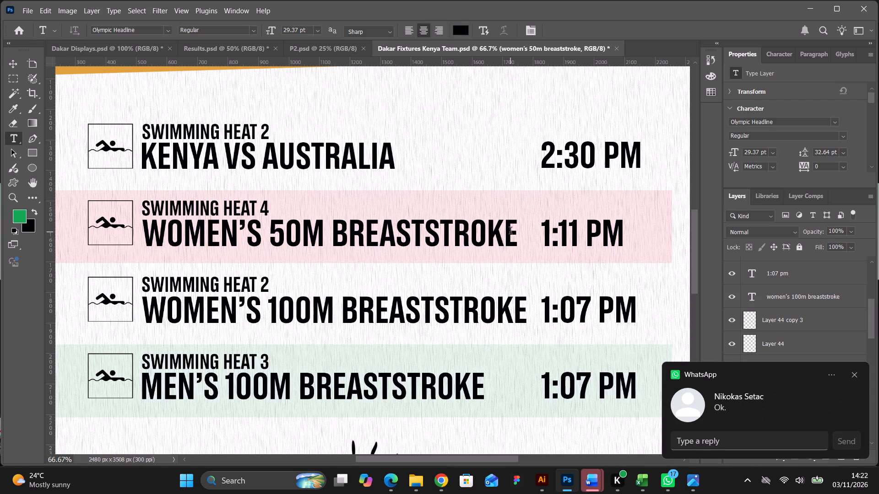
left_click_drag(511, 230, 383, 230)
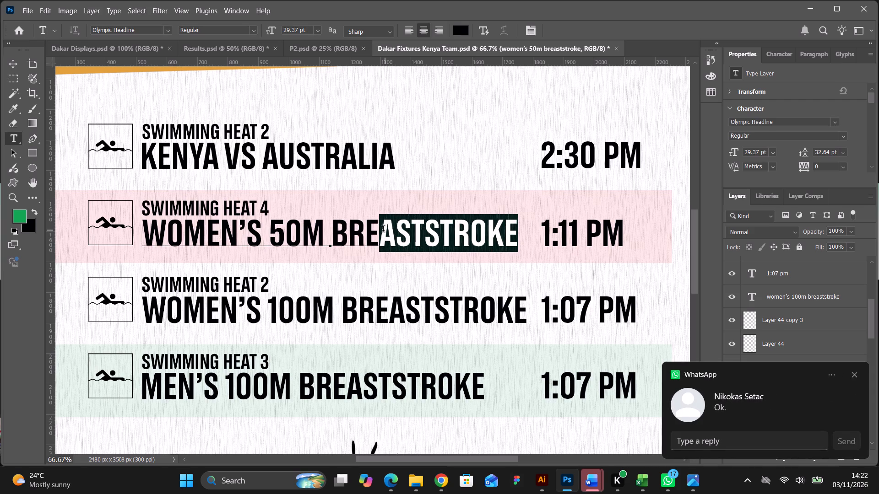
left_click_drag(383, 230, 342, 230)
left_click(339, 232)
left_click_drag(339, 232, 475, 233)
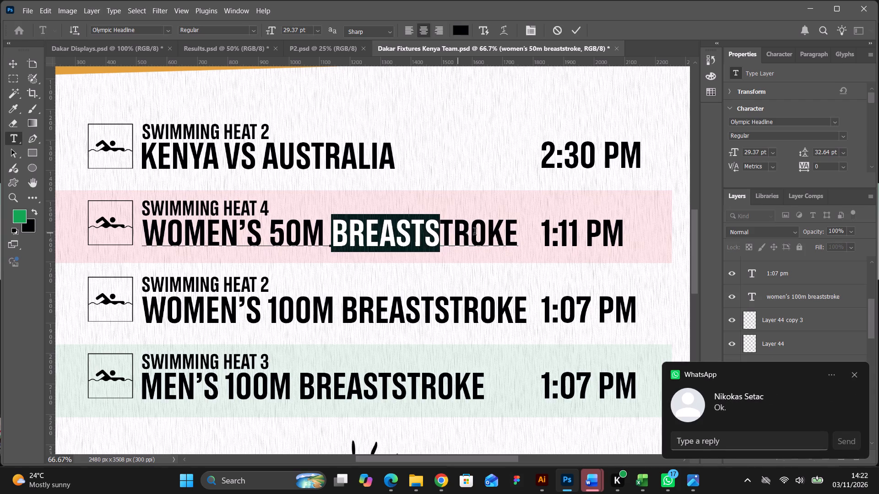
left_click_drag(475, 233, 515, 236)
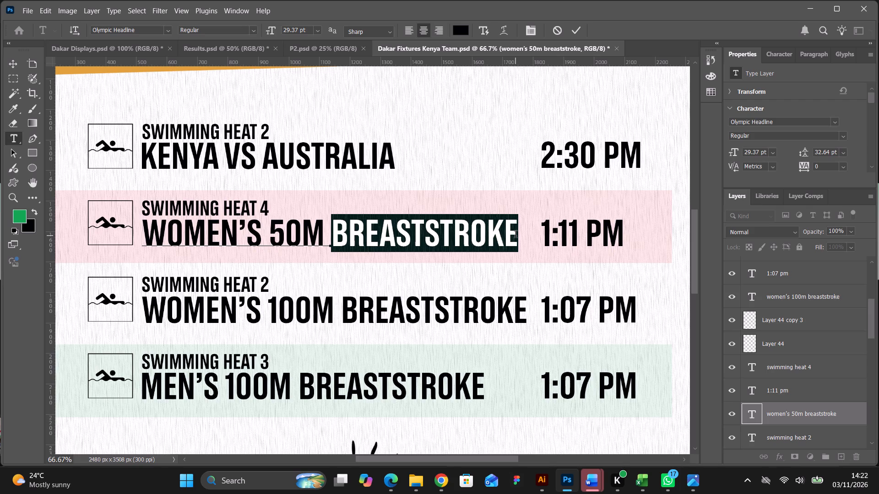
Switch to Illustrator and view the OUR IMPACT AT A GLANCE artboard in the Belek document.
left_click(547, 483)
left_click_drag(528, 456, 519, 454)
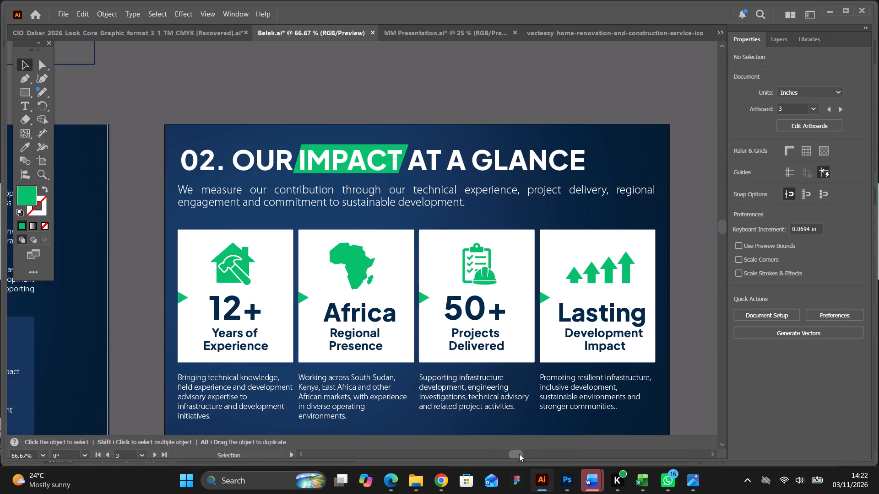
scroll(535, 407, "down", 3)
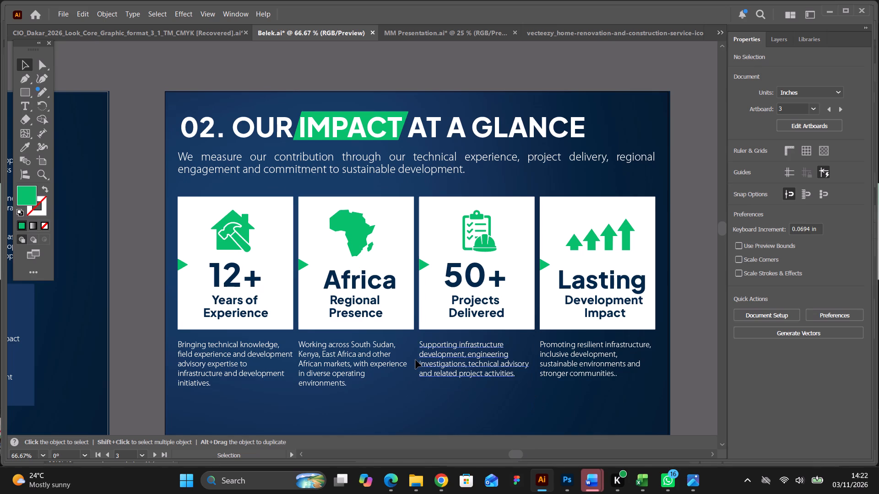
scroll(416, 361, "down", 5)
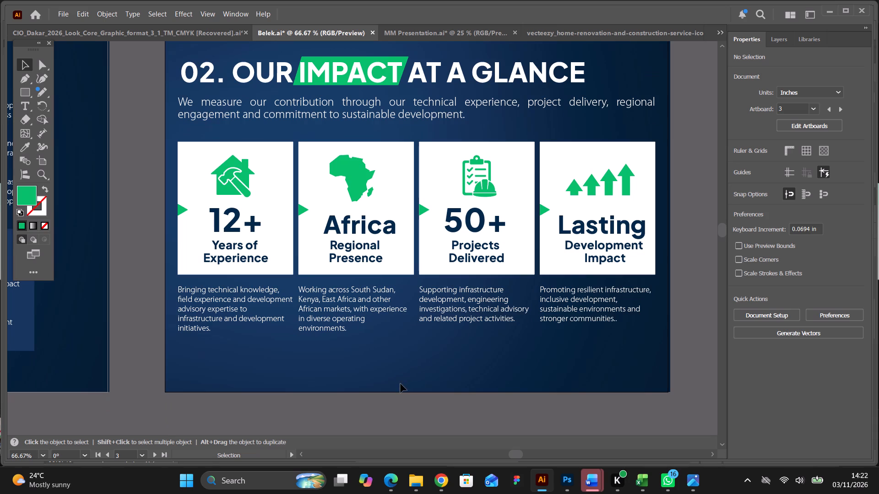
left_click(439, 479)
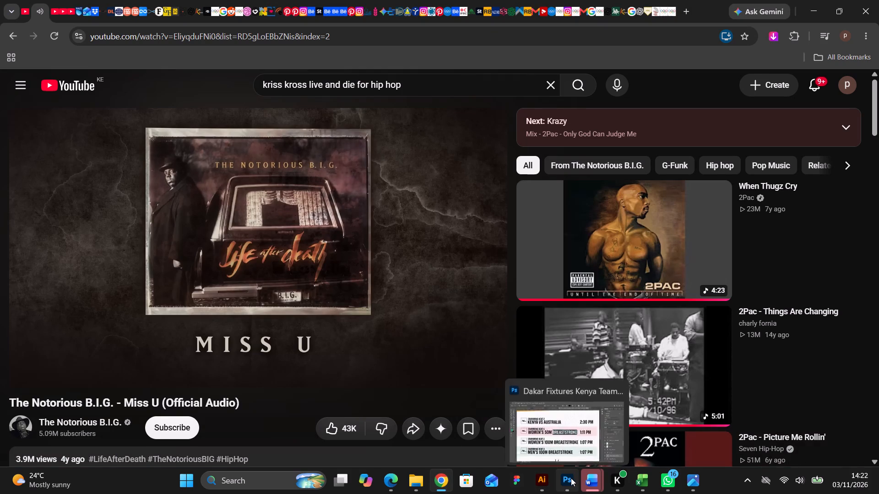
Switch back to Photoshop and return to the pink WOMEN'S 50M BREASTSTROKE row in the Dakar Fixtures Kenya Team document.
left_click(571, 478)
left_click_drag(437, 459, 452, 456)
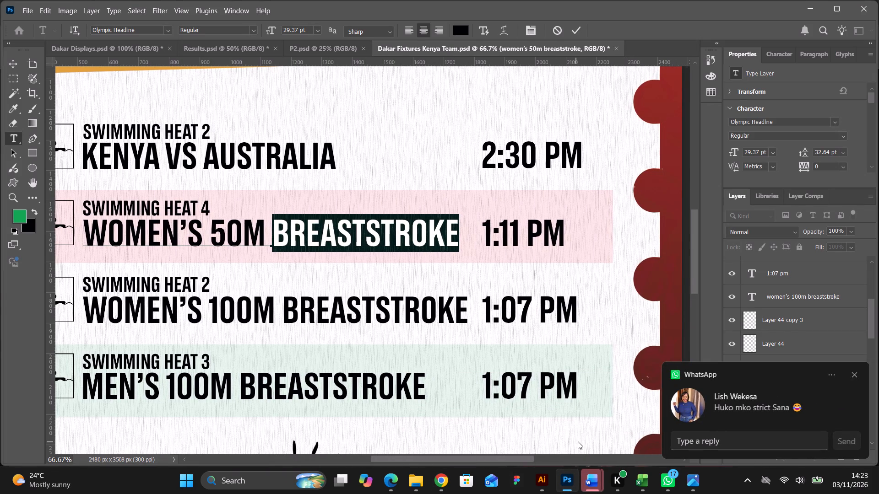
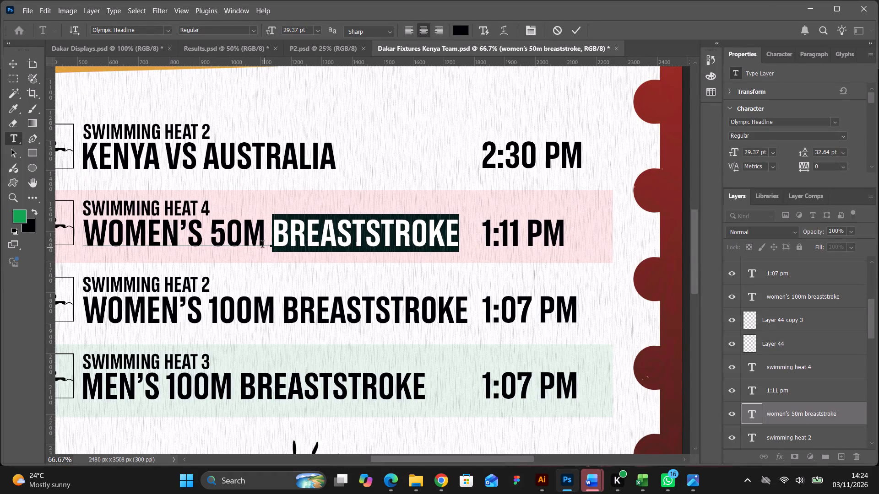
Finish editing the WOMEN'S 50M BREASTSTROKE event title in the pink row, keeping its wording.
left_click(575, 33)
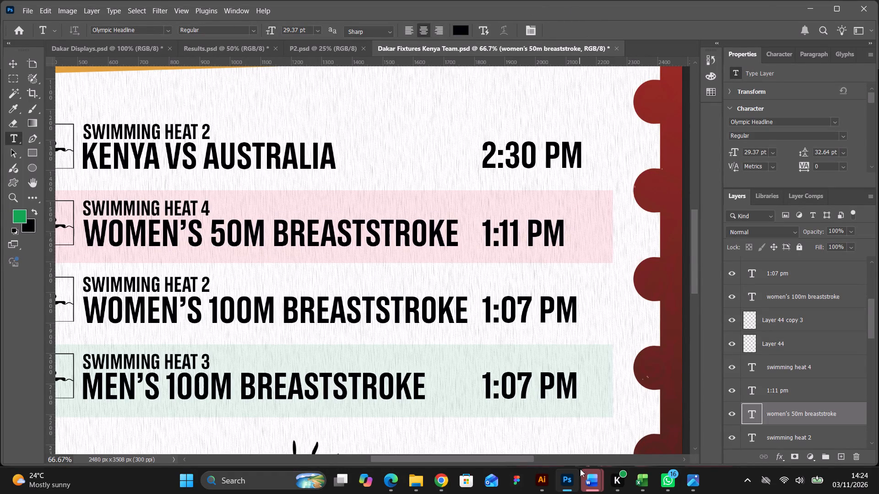
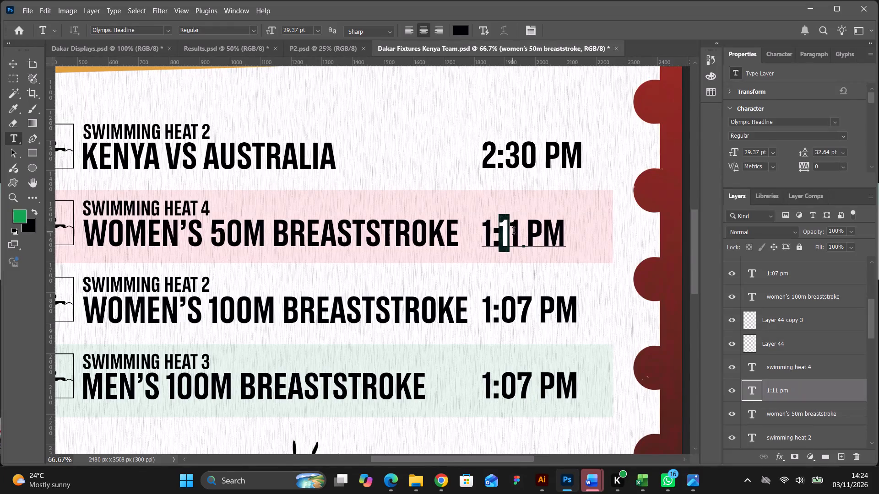
Set the pink row's time to 1:09 PM and shift it to line up with the 1:07 PM times below.
type("09")
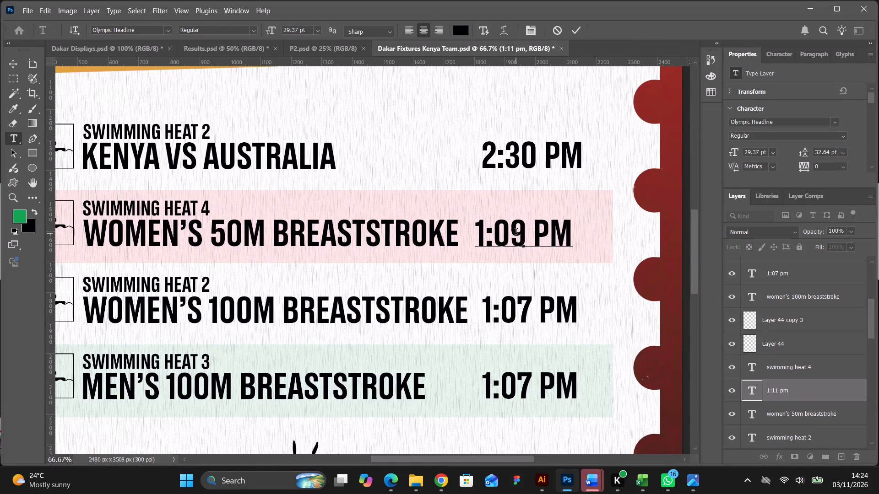
left_click(16, 64)
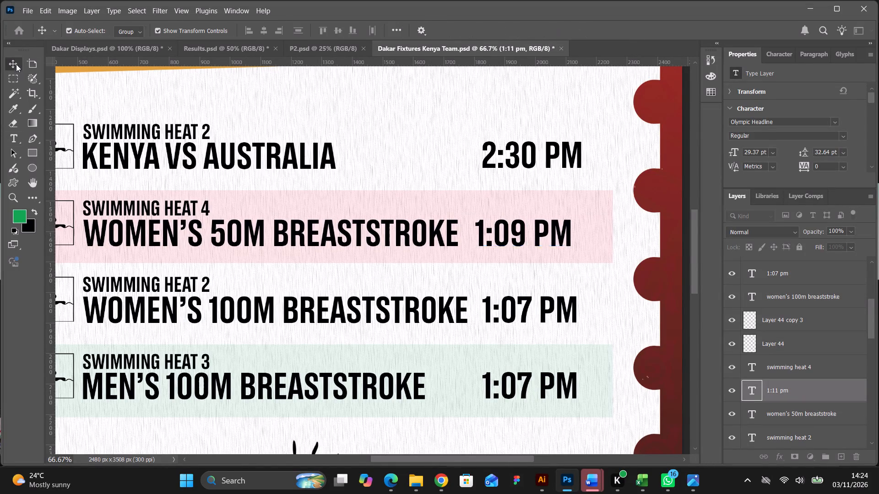
left_click_drag(505, 234, 508, 234)
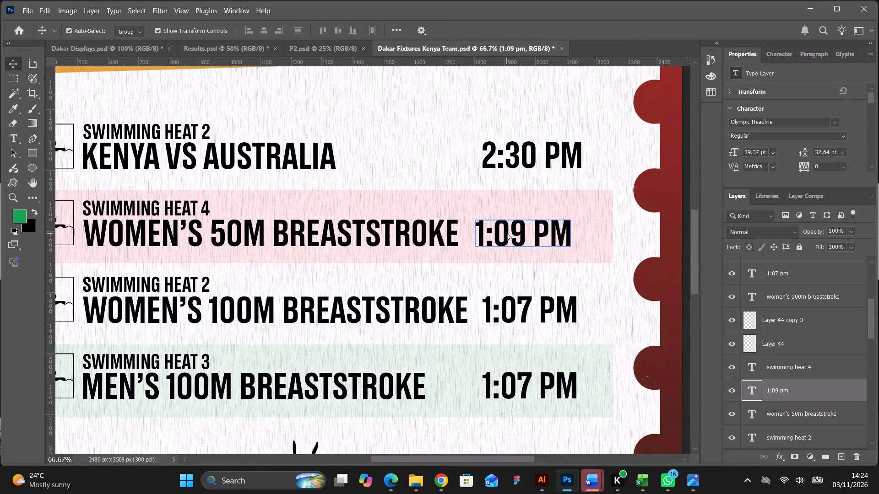
left_click_drag(508, 234, 512, 234)
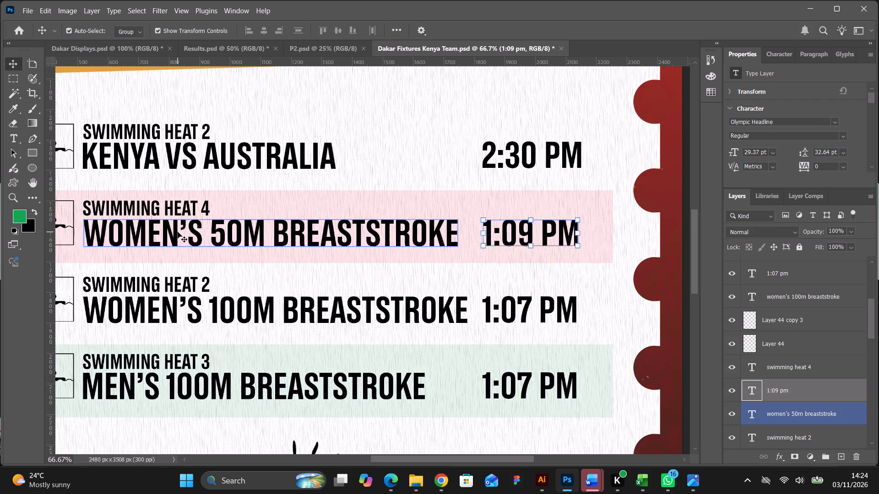
Replace the KENYA VS AUSTRALIA title with a copy of WOMEN'S 50M BREASTSTROKE and shift it toward the other titles' left edge.
left_click(178, 232)
double_click(176, 231)
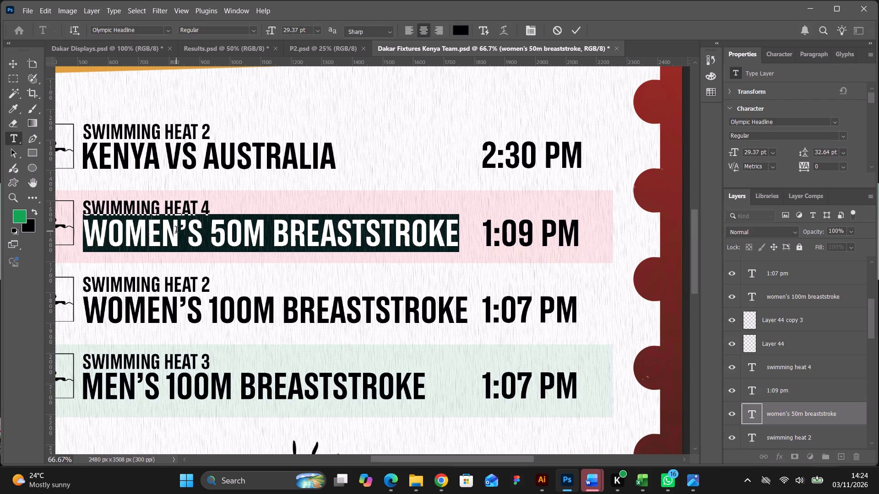
key("ctrl+c")
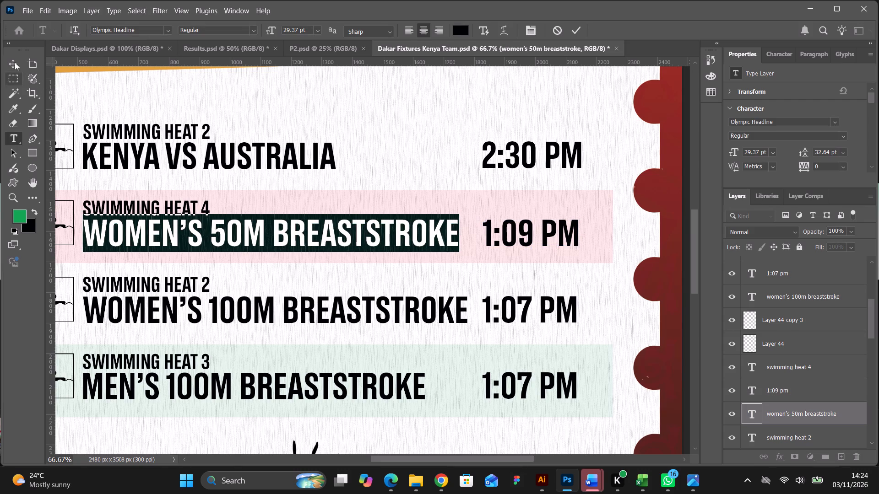
left_click(13, 60)
double_click(161, 161)
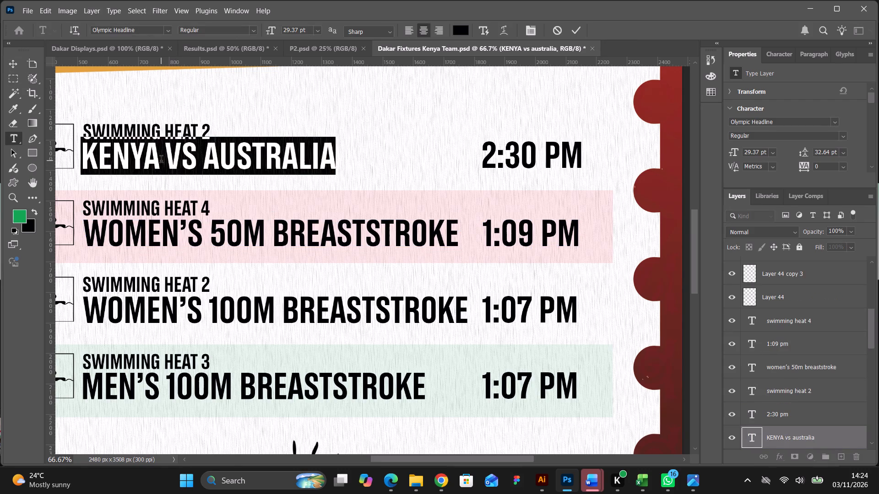
key("ctrl+v")
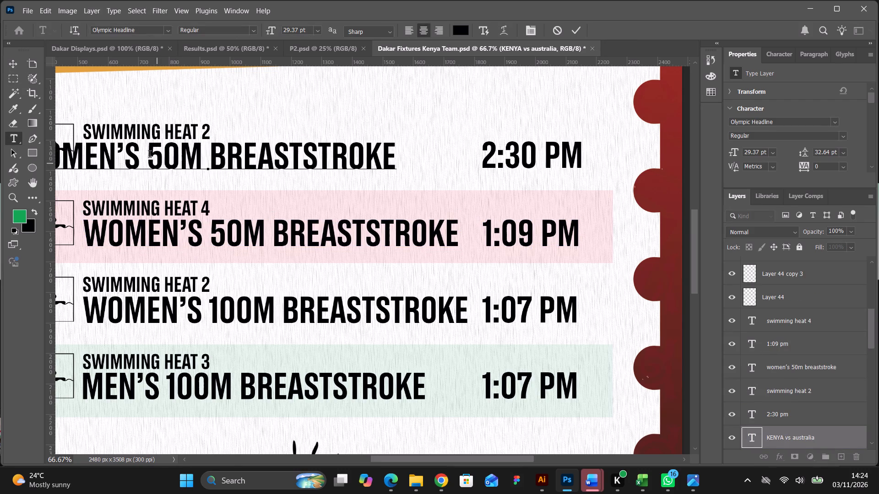
left_click(12, 64)
left_click_drag(112, 164, 148, 164)
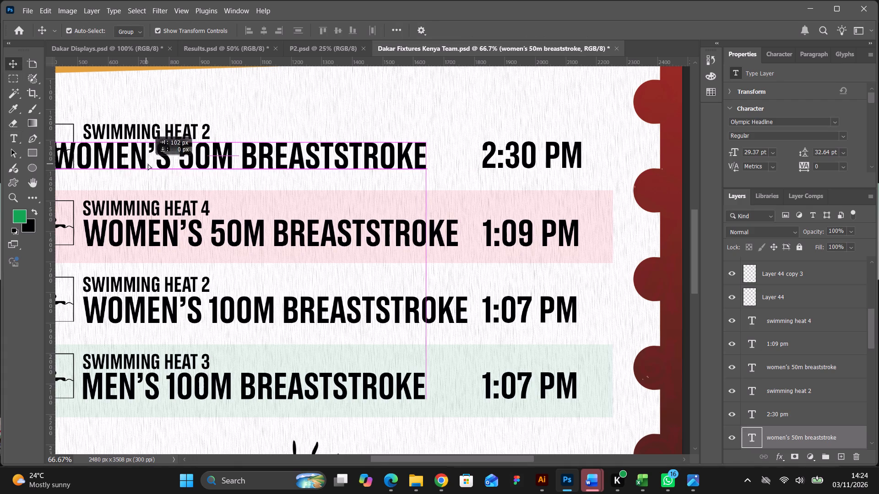
Shift the top row's WOMEN'S 50M BREASTSTROKE title to line up with the left edge of the titles below.
left_click_drag(148, 164, 175, 169)
Set the time in the top SWIMMING HEAT 2 row to 1:09 PM.
left_click(18, 135)
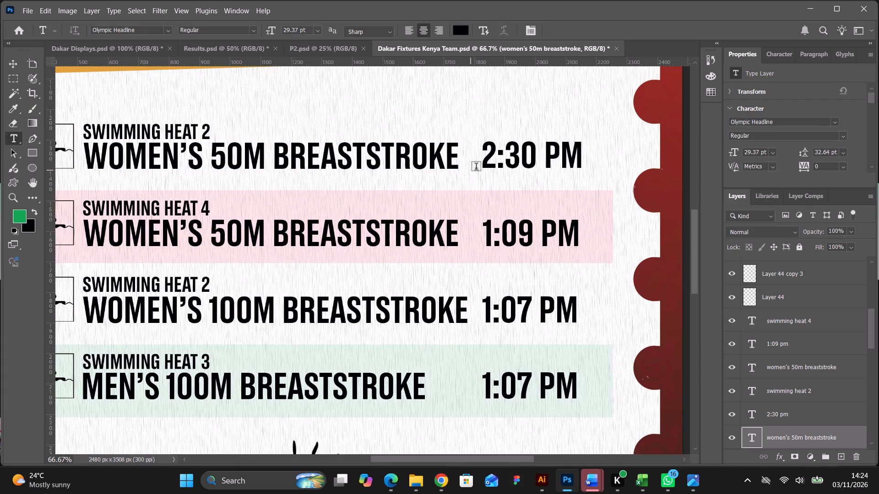
left_click(487, 157)
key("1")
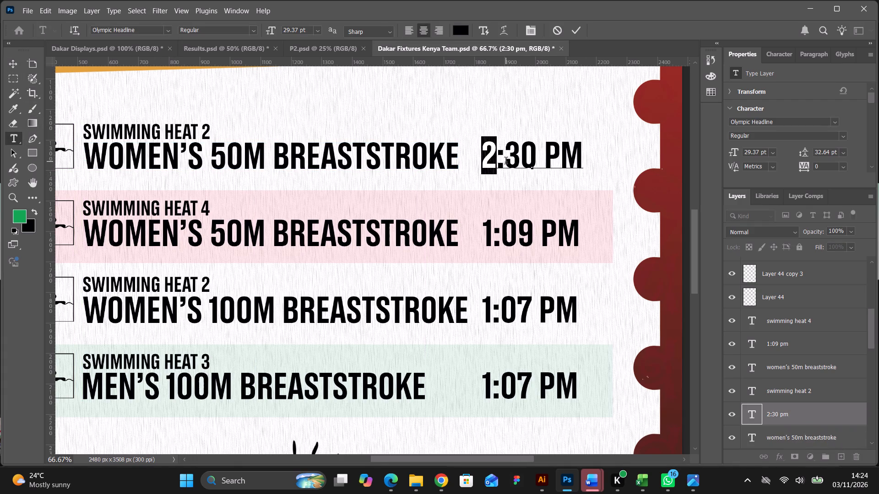
left_click_drag(508, 155, 532, 159)
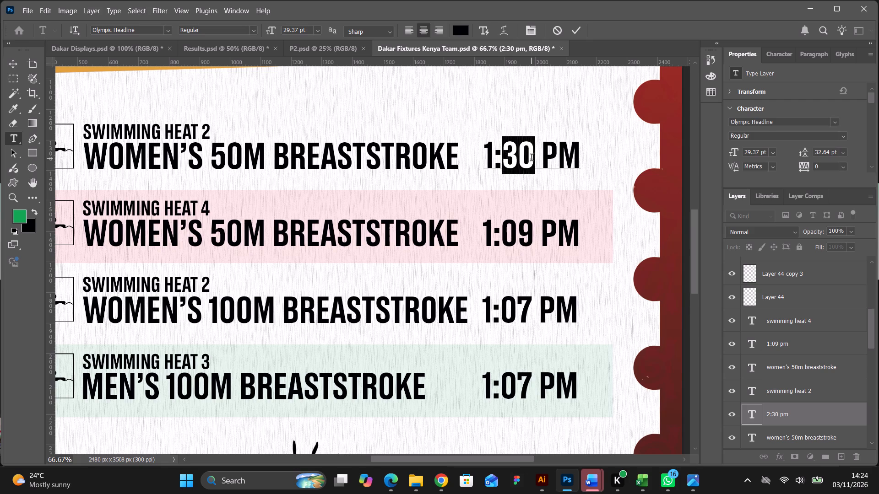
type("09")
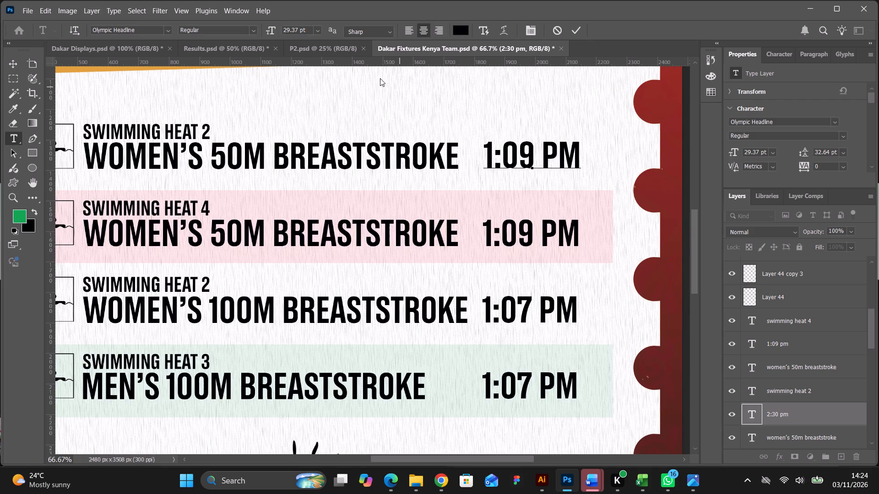
left_click(17, 64)
left_click(16, 138)
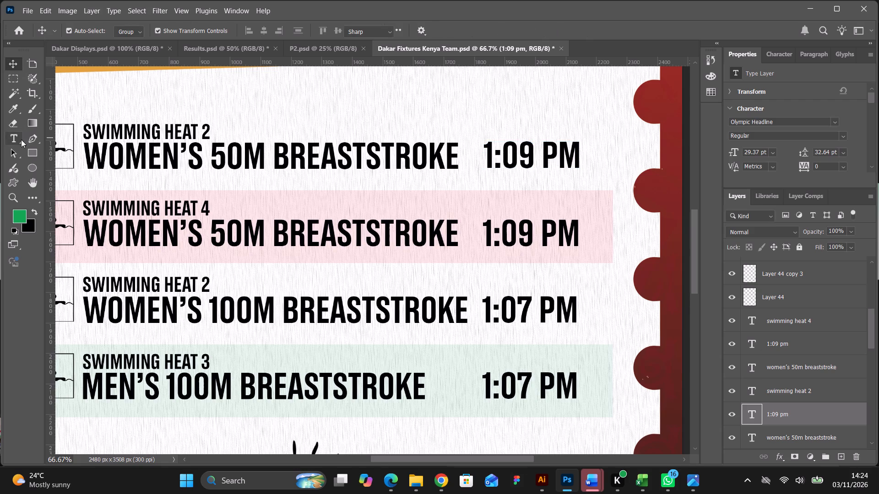
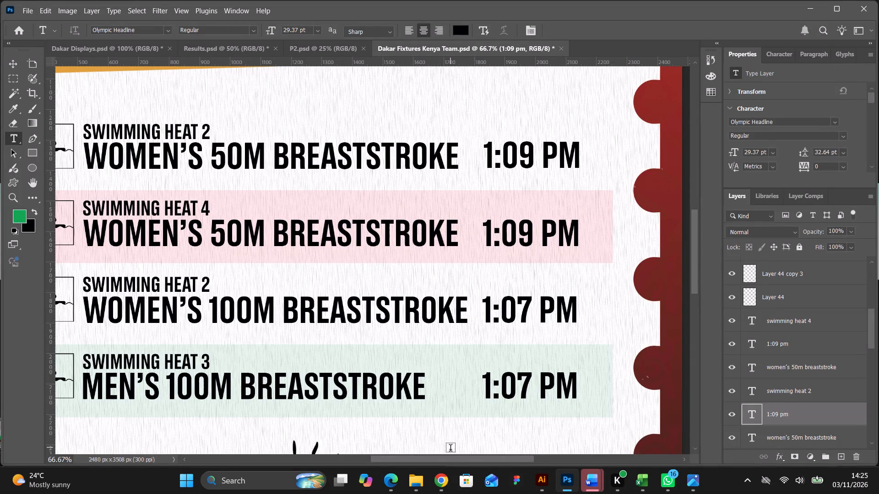
Change the pink row's event title to MEN'S 50M BREASTSTROKE and shift it to align with the other titles' left edge.
left_click_drag(451, 462, 439, 462)
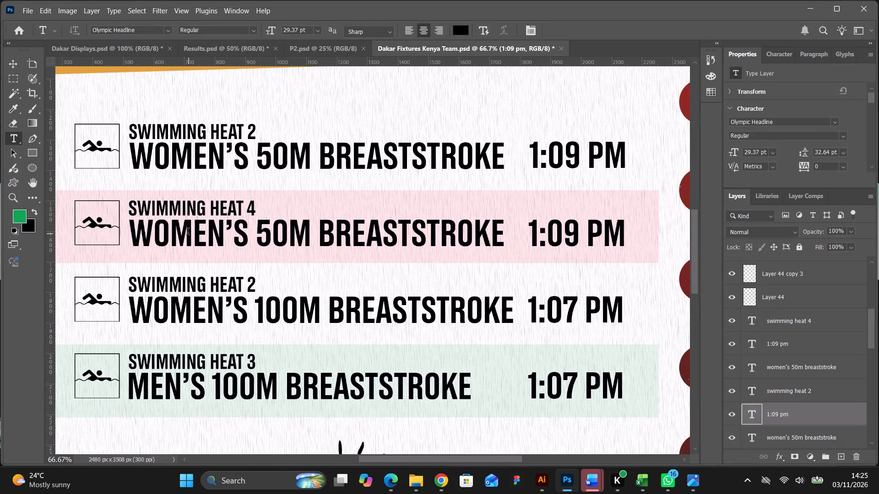
left_click_drag(167, 232, 131, 232)
key("BackSpace")
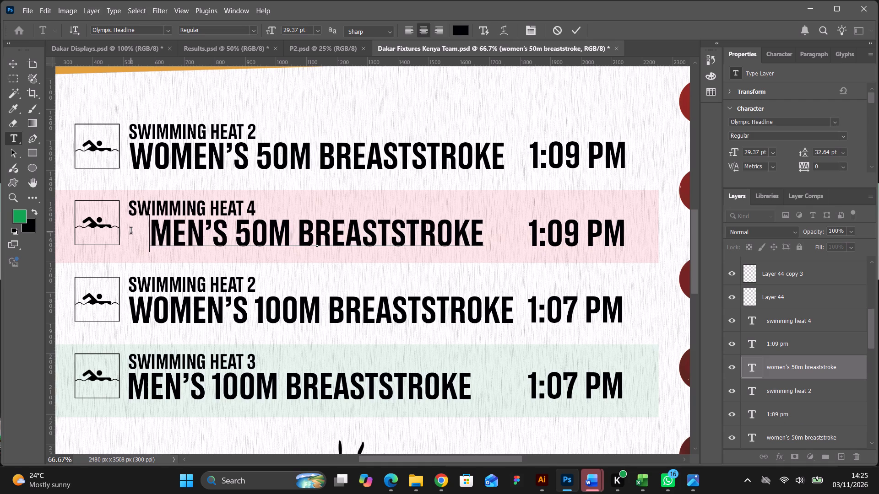
left_click(13, 61)
left_click_drag(273, 230, 248, 230)
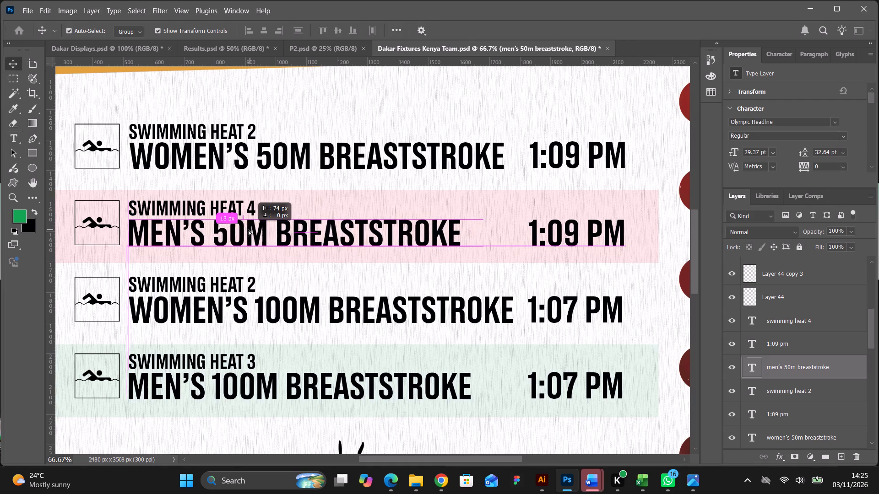
left_click_drag(248, 230, 250, 231)
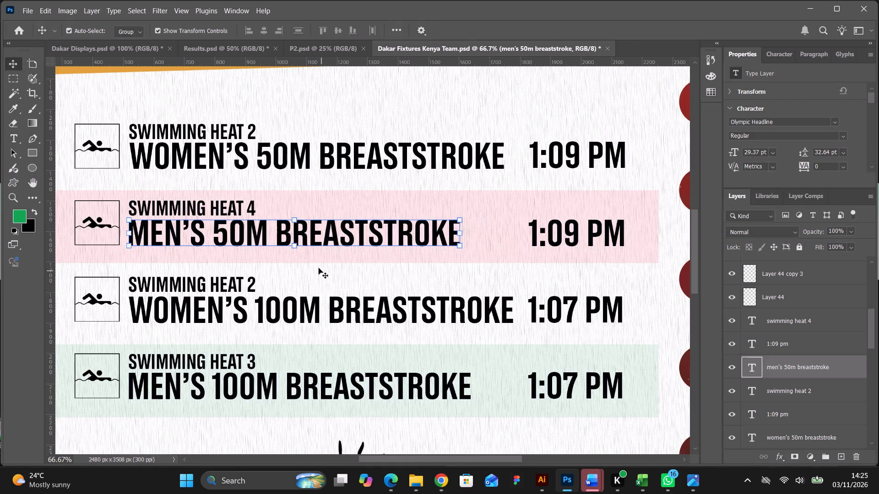
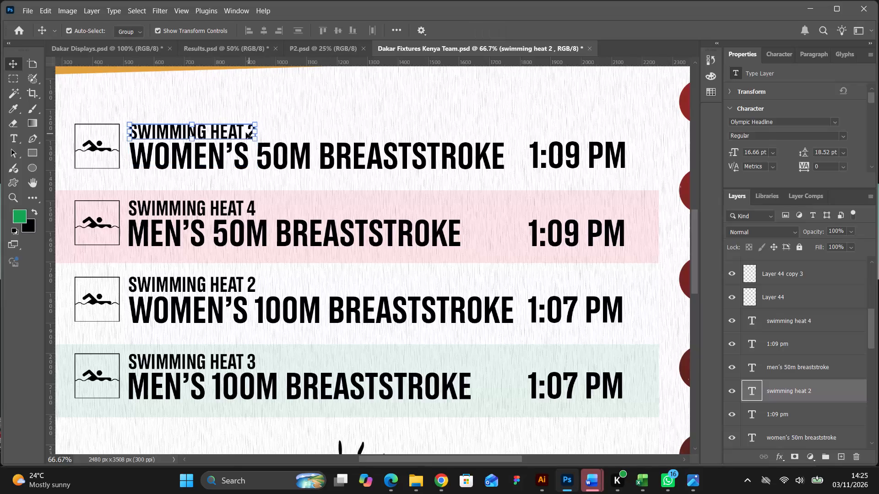
Change the heat number above the WOMEN'S 50M BREASTSTROKE title so it reads SWIMMING HEAT 5.
left_click(18, 137)
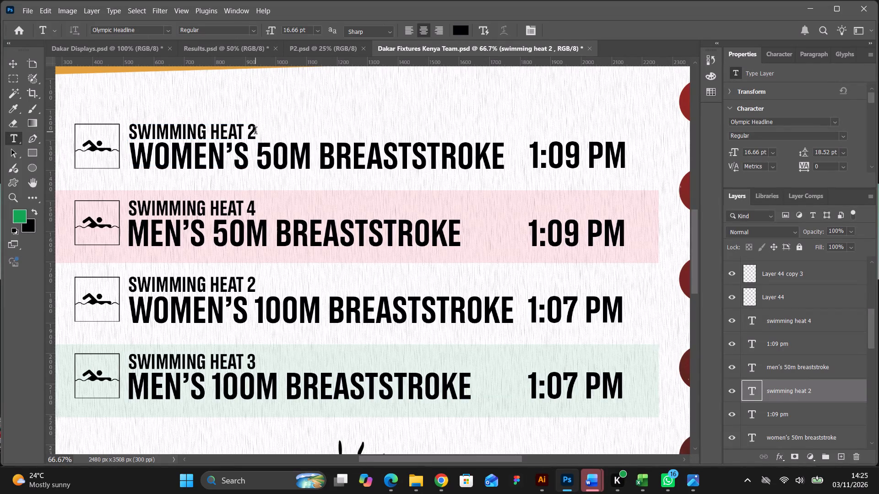
left_click_drag(250, 131, 258, 135)
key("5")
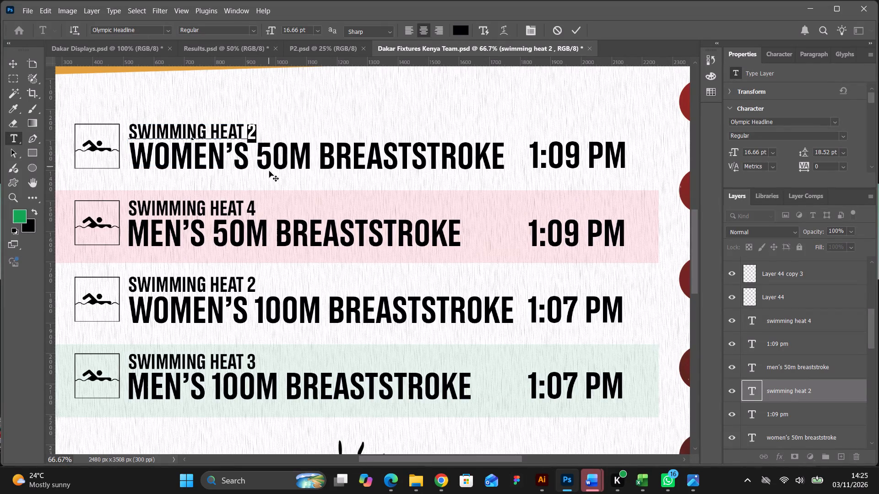
left_click(16, 63)
Change the heat number above MEN'S 50M BREASTSTROKE in the pink row so it reads SWIMMING HEAT 3.
left_click(16, 139)
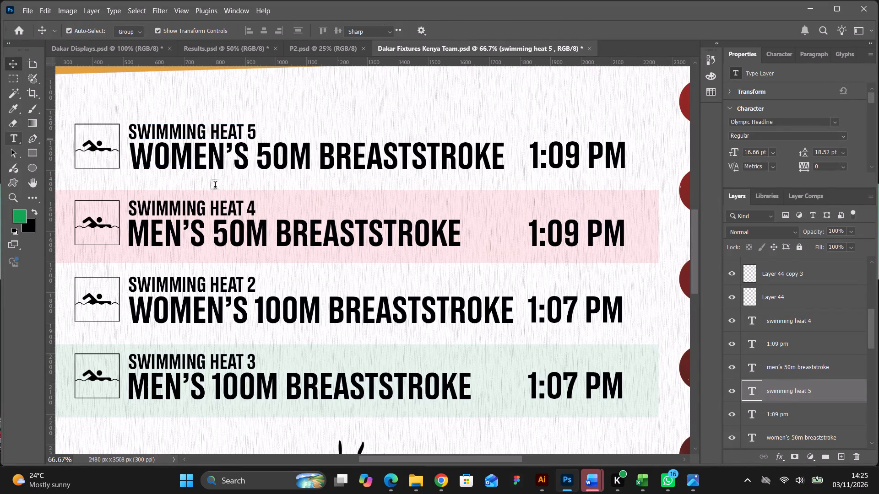
left_click_drag(250, 209, 257, 213)
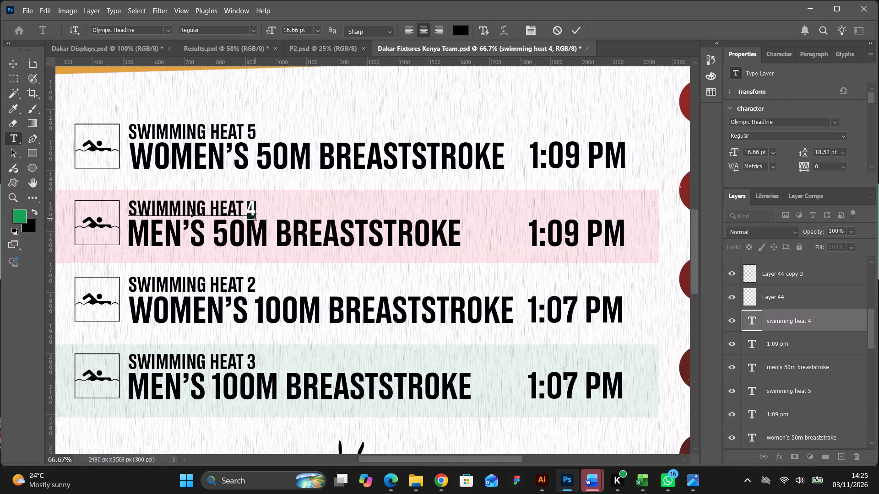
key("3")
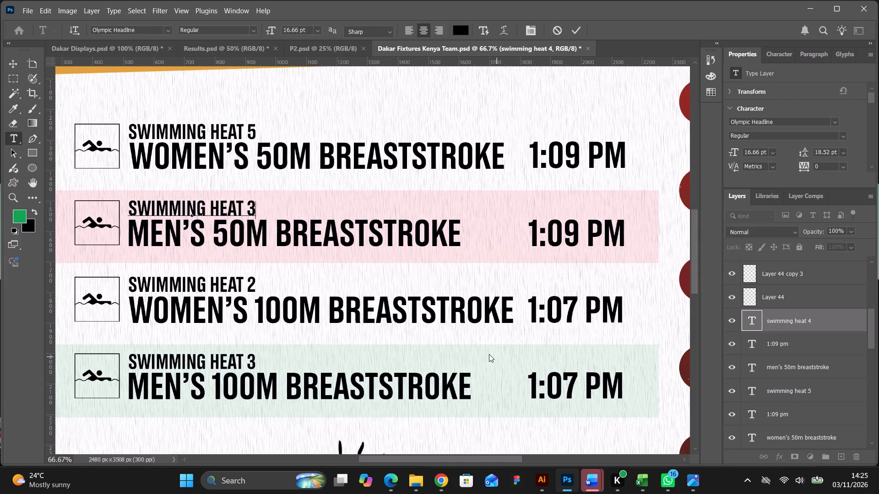
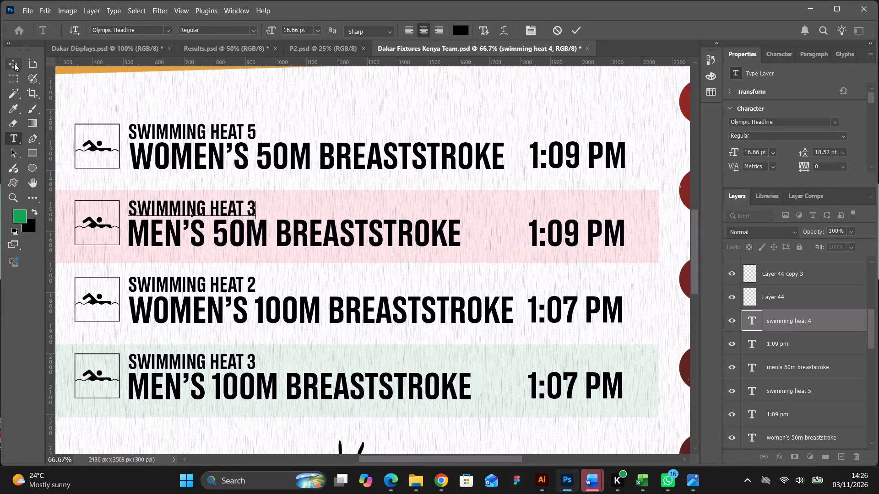
Finish editing the pink row's heading as SWIMMING HEAT 3.
left_click(13, 62)
Change the SWIMMING HEAT 5 row's title to WOMEN'S 50M FREESTYLE and shift it back to line up with the heading's left edge.
left_click(16, 134)
left_click_drag(321, 151, 396, 154)
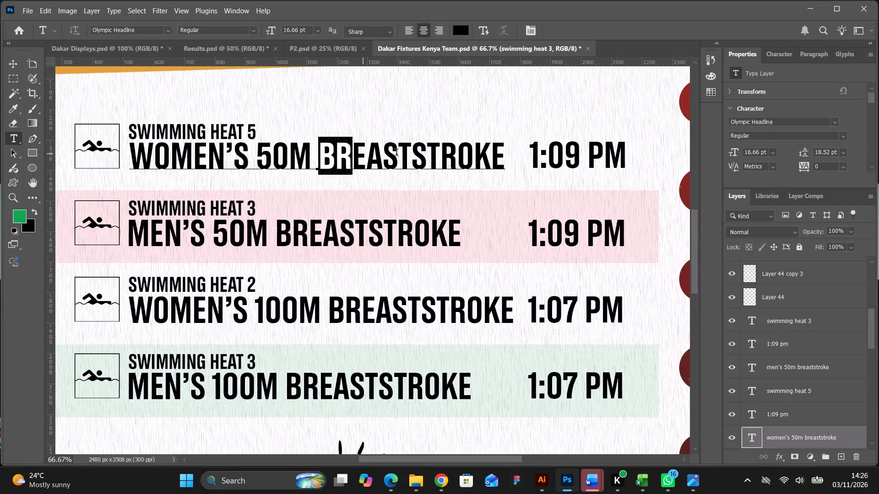
left_click_drag(396, 154, 497, 160)
left_click_drag(510, 155, 442, 149)
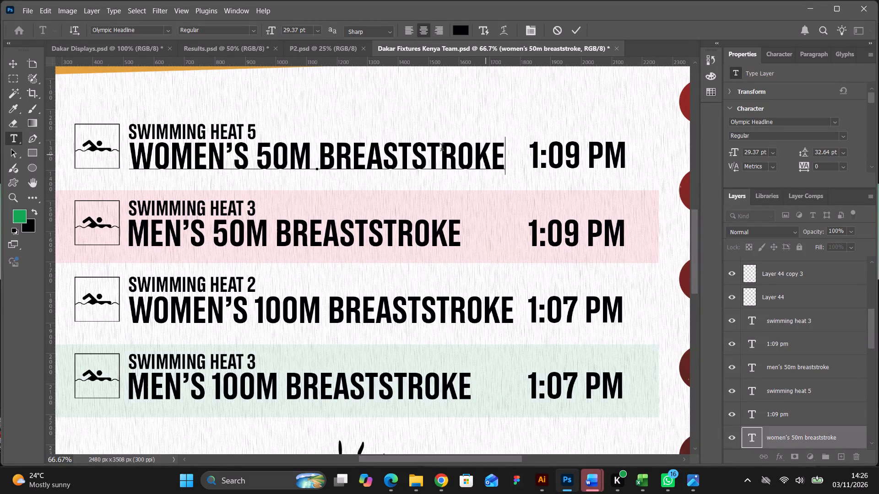
left_click_drag(442, 149, 318, 149)
type("freestyle")
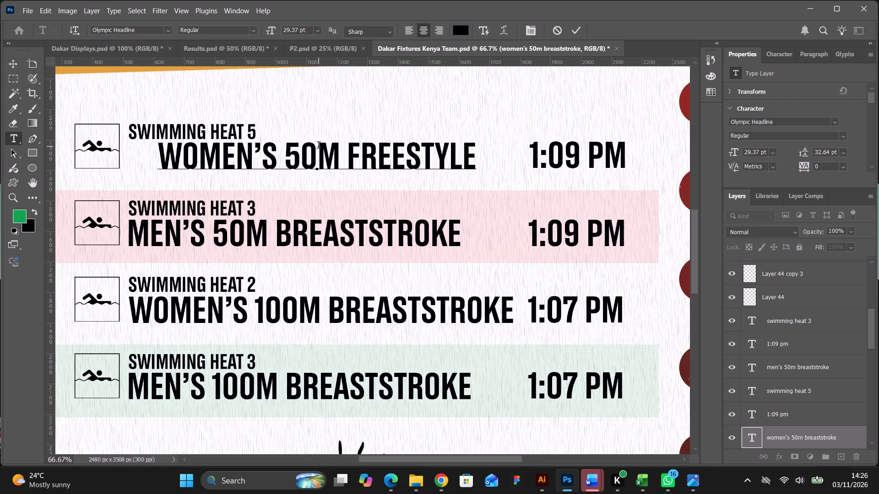
left_click(13, 59)
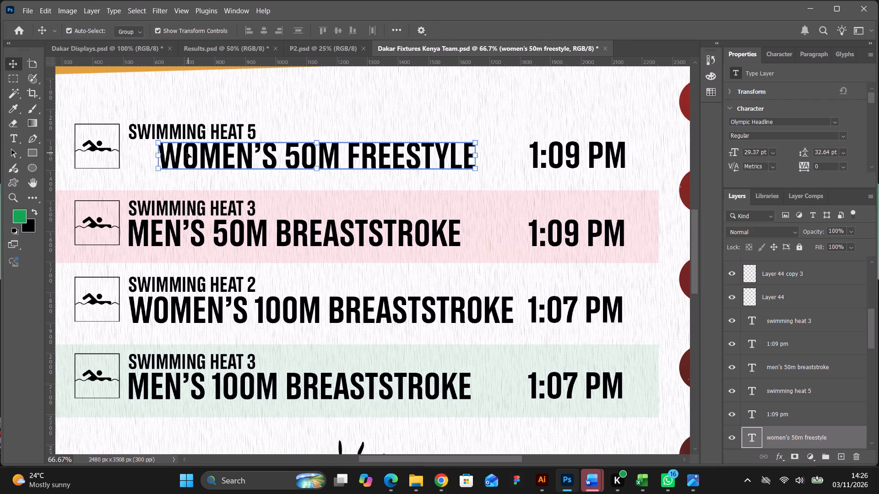
left_click_drag(186, 153, 156, 149)
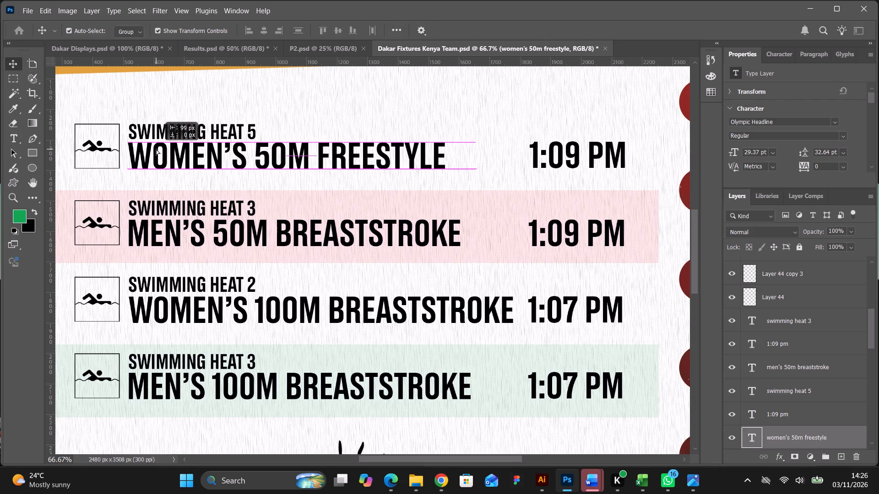
left_click_drag(156, 149, 158, 150)
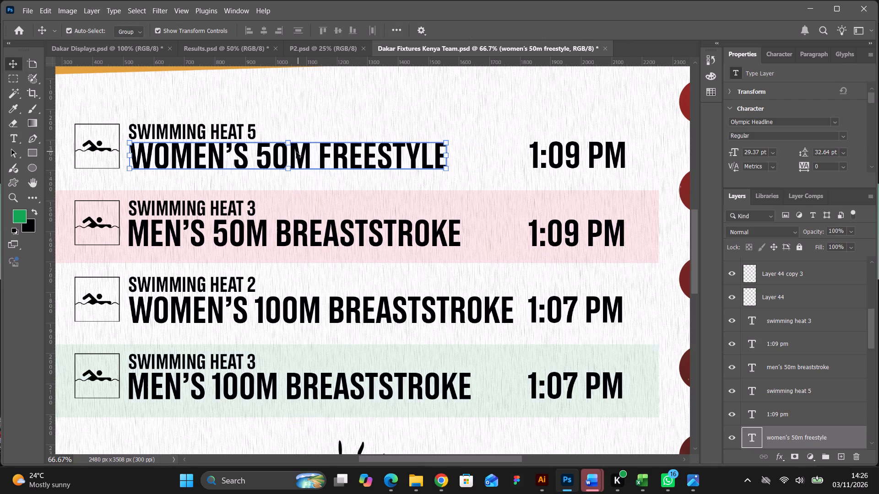
Replace BREASTSTROKE in the pink row's title with a copy of FREESTYLE and realign the title with its heading's left edge.
scroll(295, 152, "down", 6)
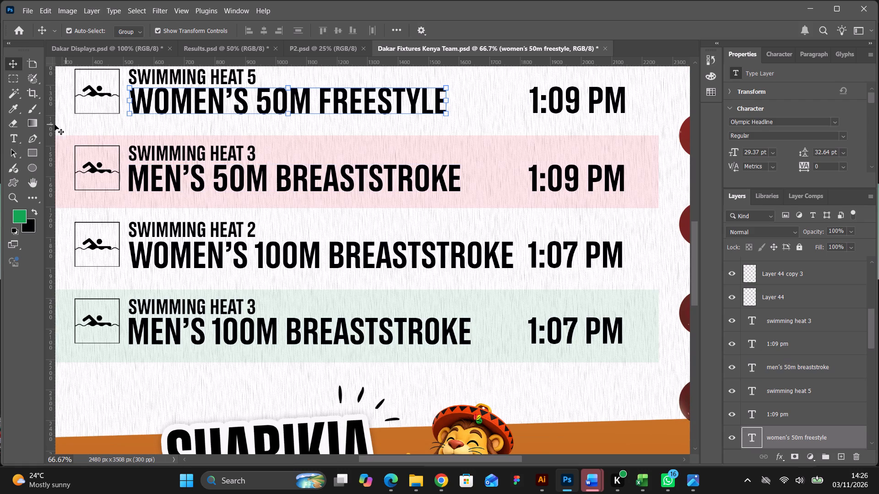
left_click(16, 137)
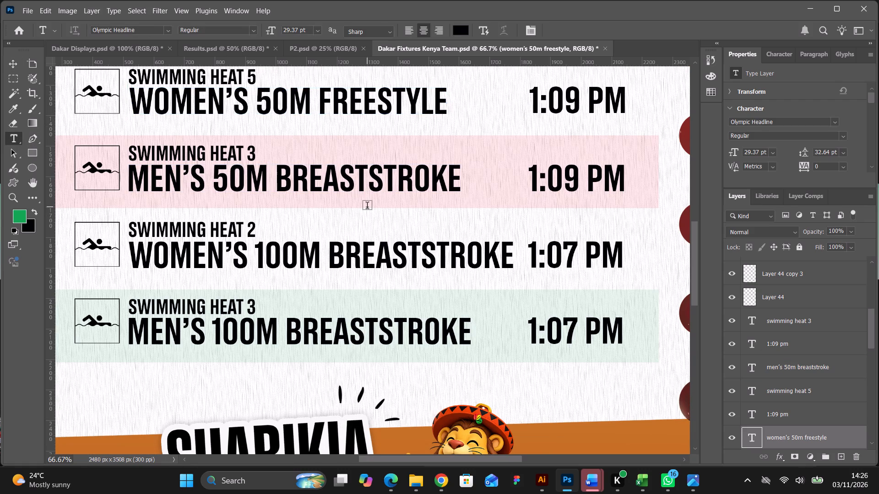
left_click_drag(324, 98, 453, 103)
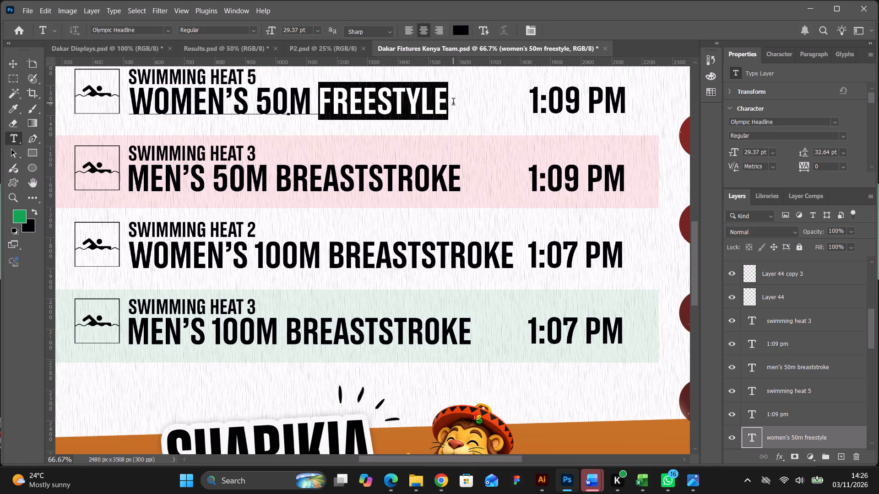
key("ctrl+c")
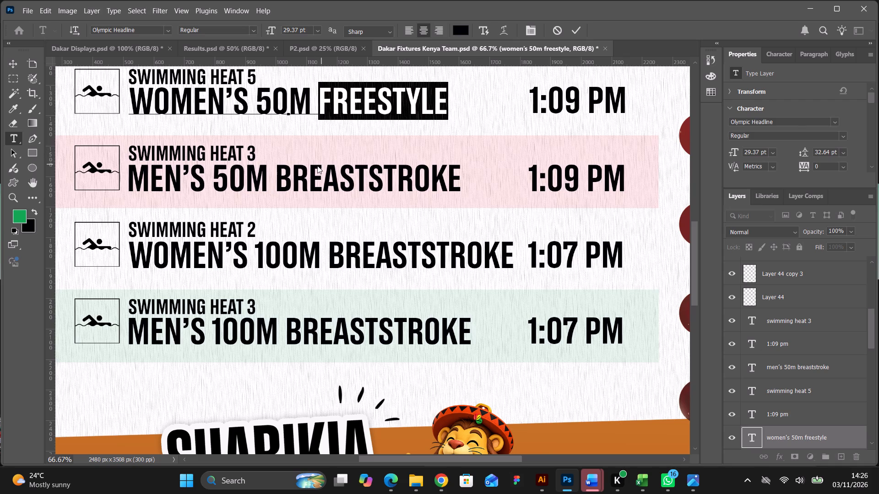
left_click(284, 177)
left_click_drag(278, 177, 462, 180)
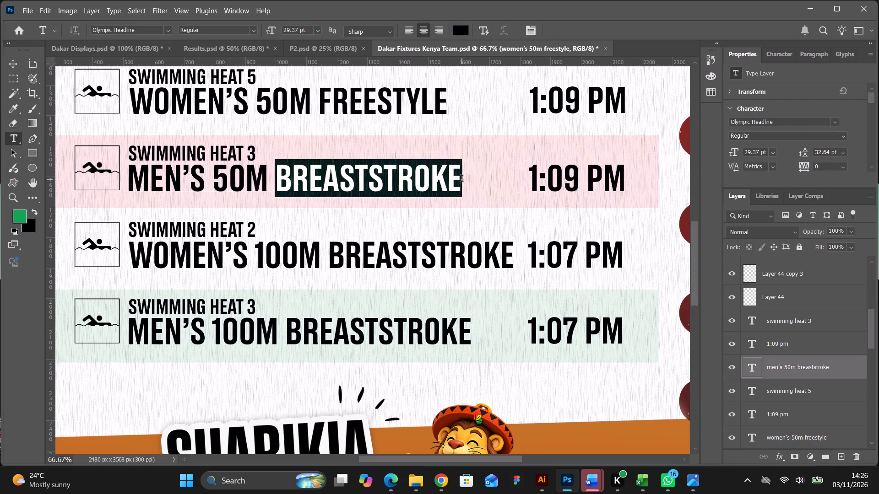
key("ctrl+v")
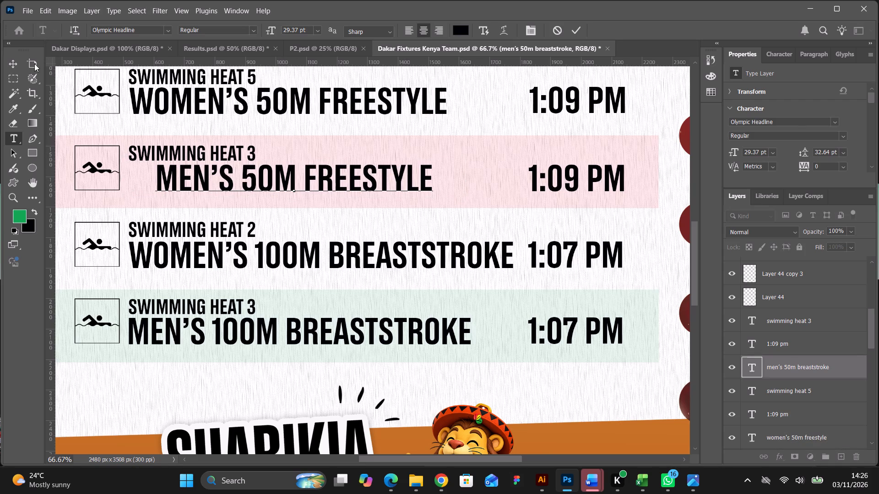
left_click(14, 65)
left_click_drag(168, 178, 148, 175)
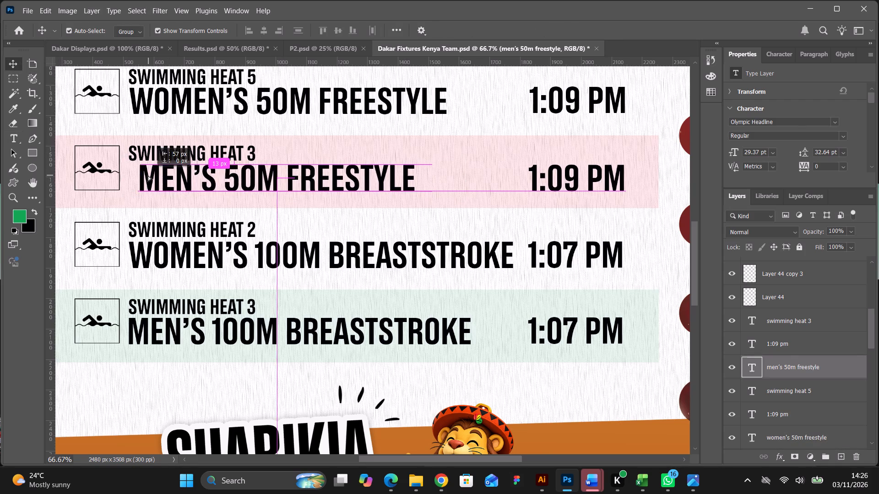
left_click_drag(148, 175, 141, 175)
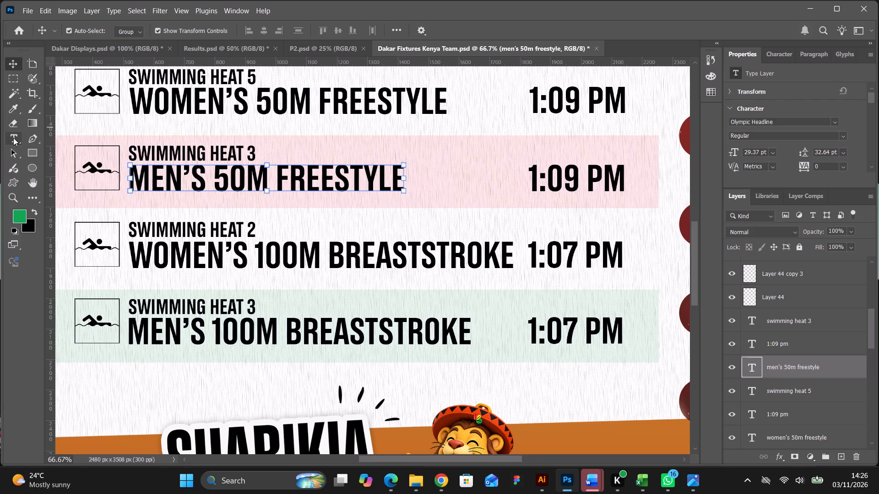
Activate the Type tool to continue editing the fixture text.
left_click(13, 138)
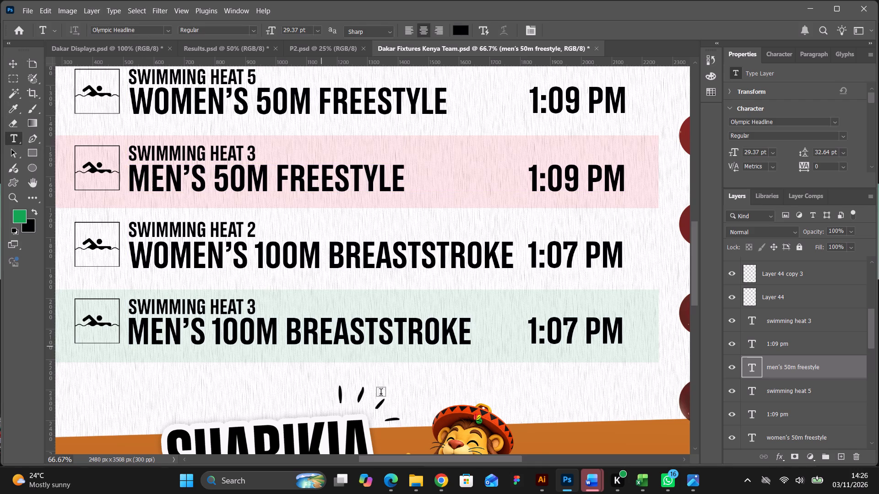
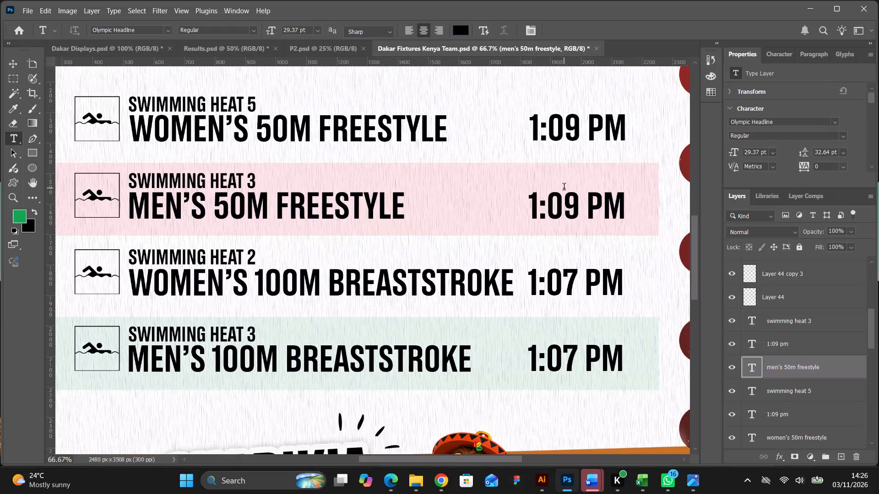
Change the time in the pink MEN'S 50M FREESTYLE row to 1:26 PM.
scroll(566, 191, "up", 1)
left_click_drag(554, 205, 565, 207)
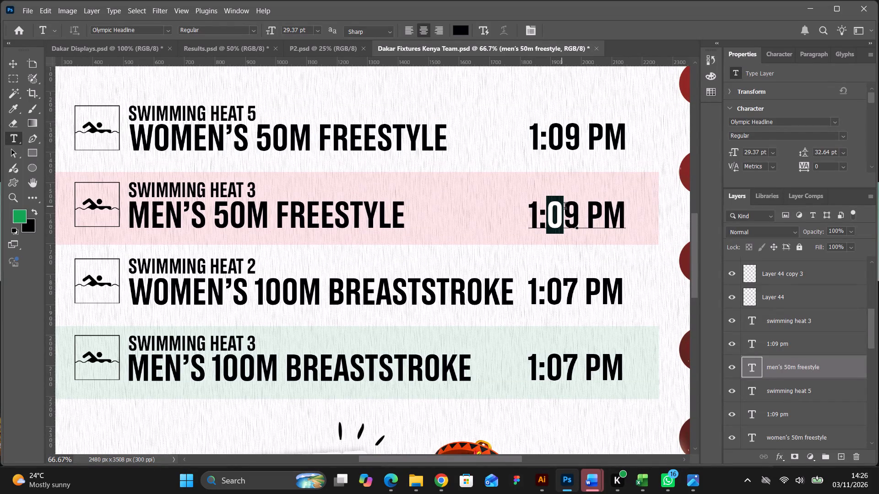
left_click_drag(565, 207, 575, 210)
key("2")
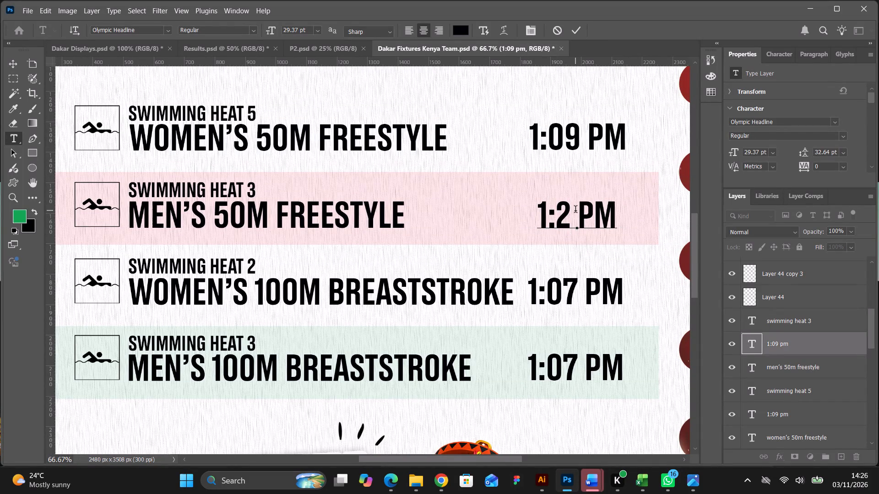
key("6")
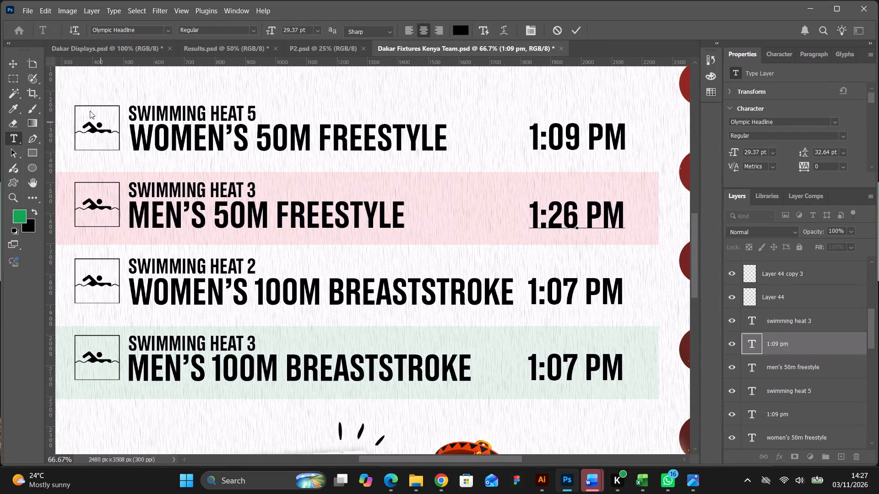
left_click(16, 64)
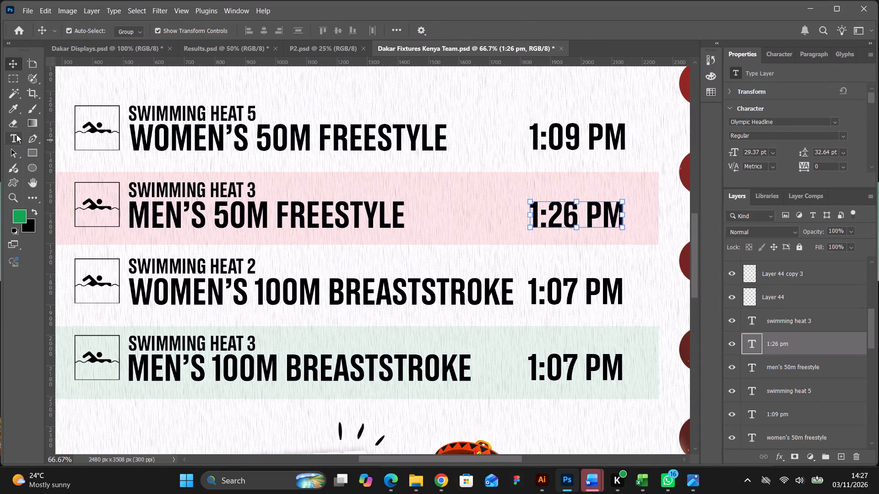
Activate the Type tool to continue editing the fixture text.
left_click(16, 134)
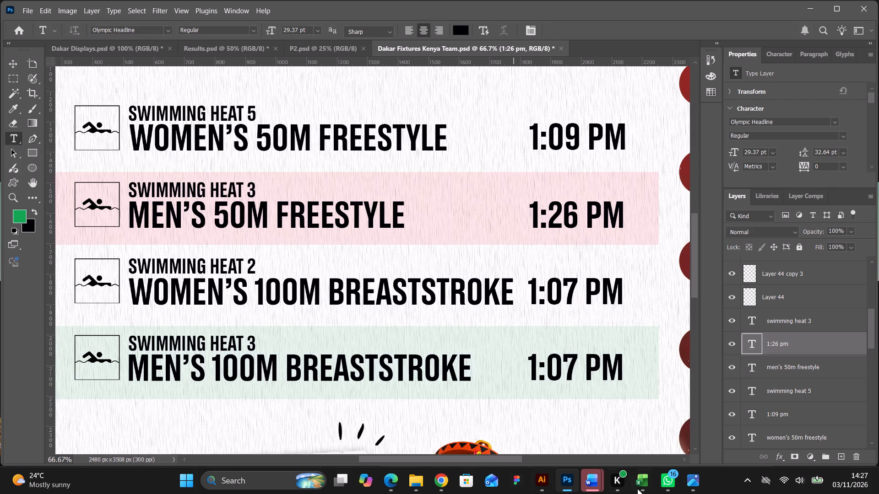
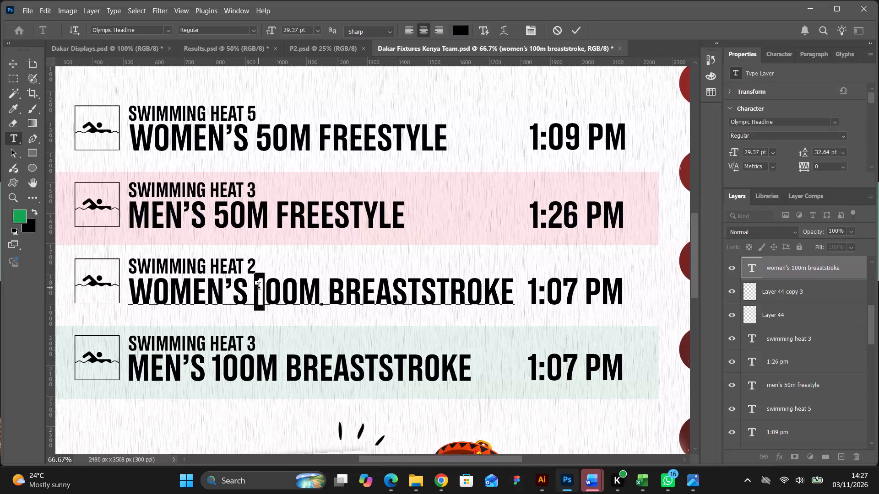
Change the distance in the WOMEN'S BREASTSTROKE title under SWIMMING HEAT 2 to 200M.
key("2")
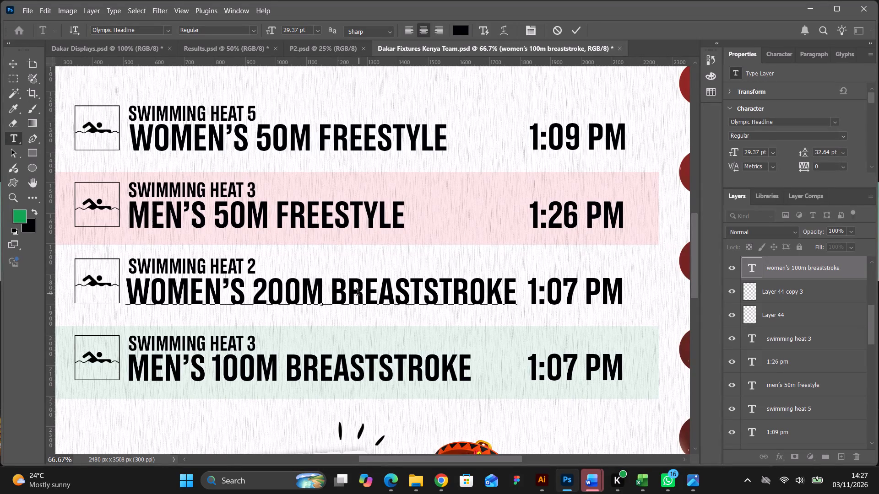
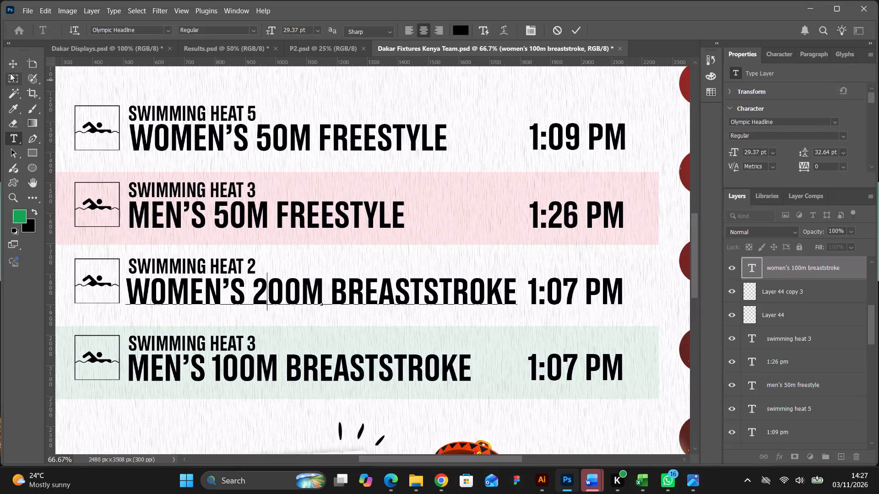
Shorten the SWIMMING HEAT 2 row's title to WOMEN'S 200M by deleting BREASTSTROKE, and realign it with its heading's left edge.
left_click(10, 64)
left_click(14, 139)
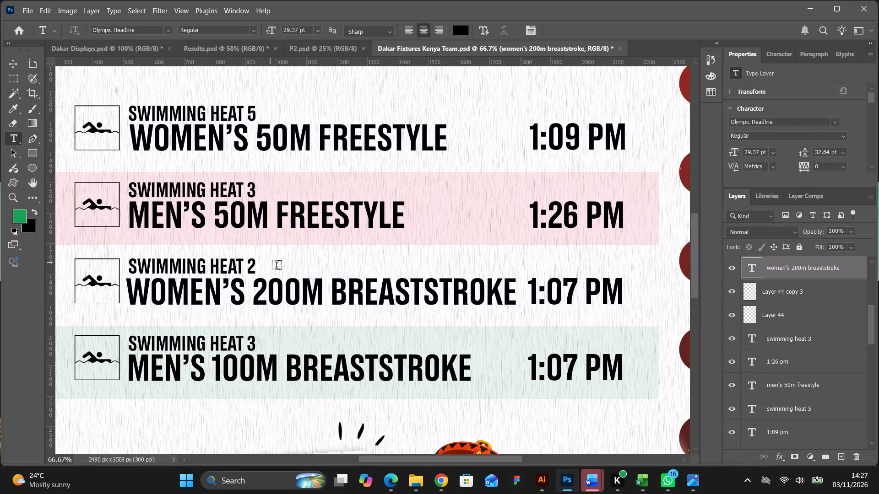
left_click_drag(334, 287, 510, 295)
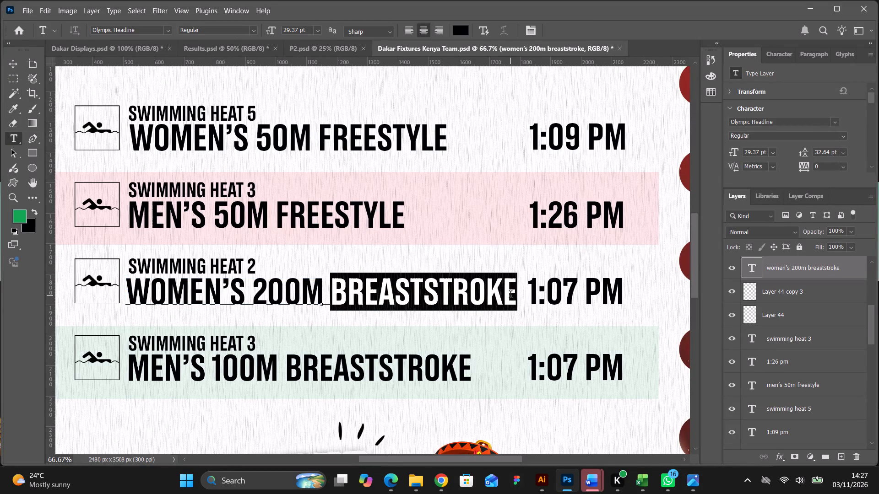
key("BackSpace")
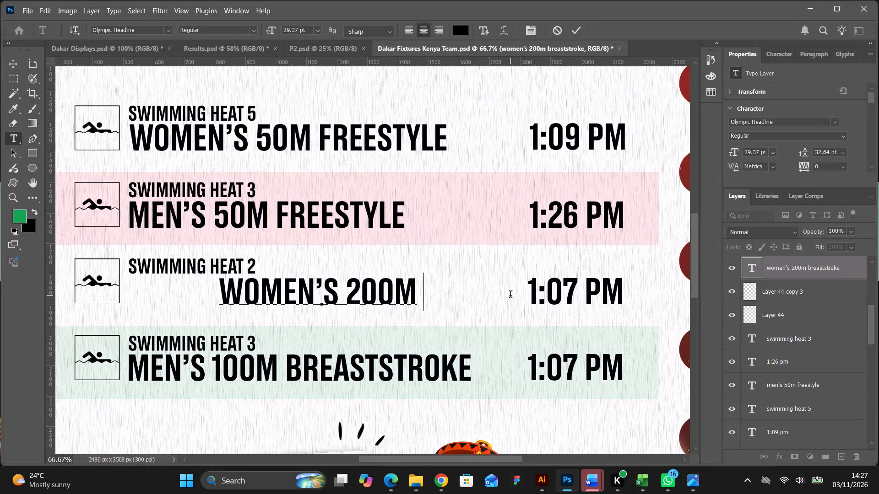
key("BackSpace")
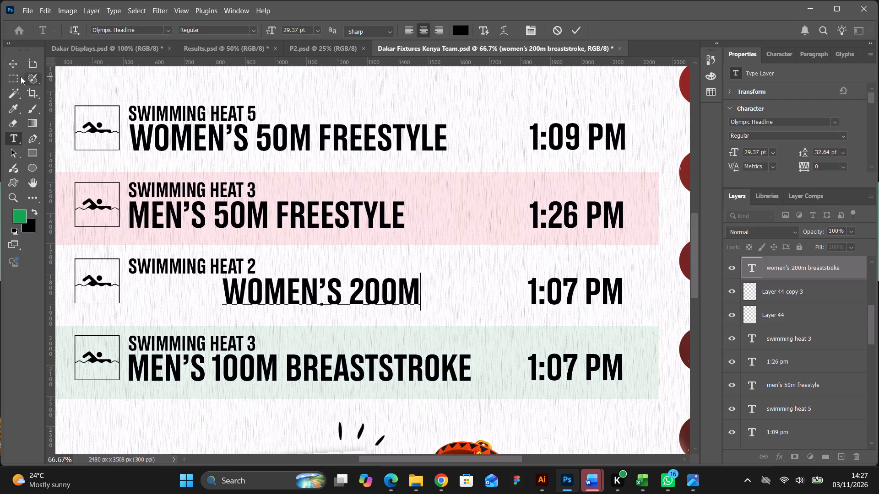
left_click(14, 62)
left_click_drag(261, 294, 168, 290)
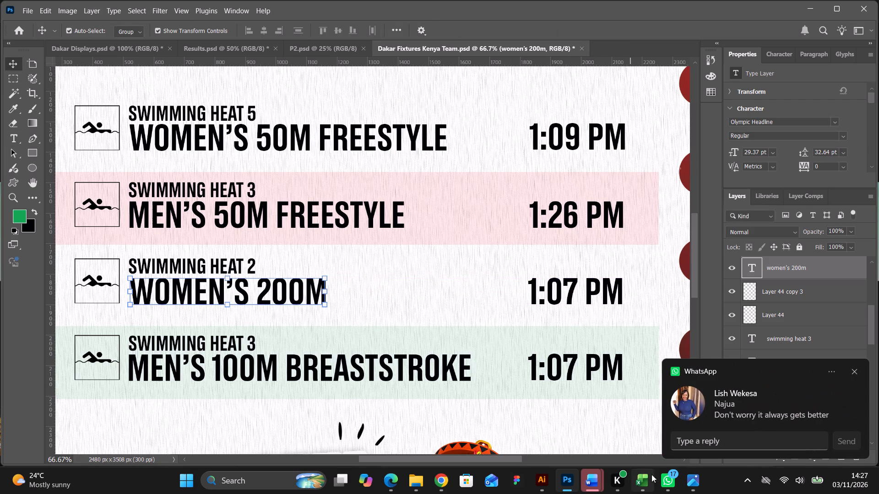
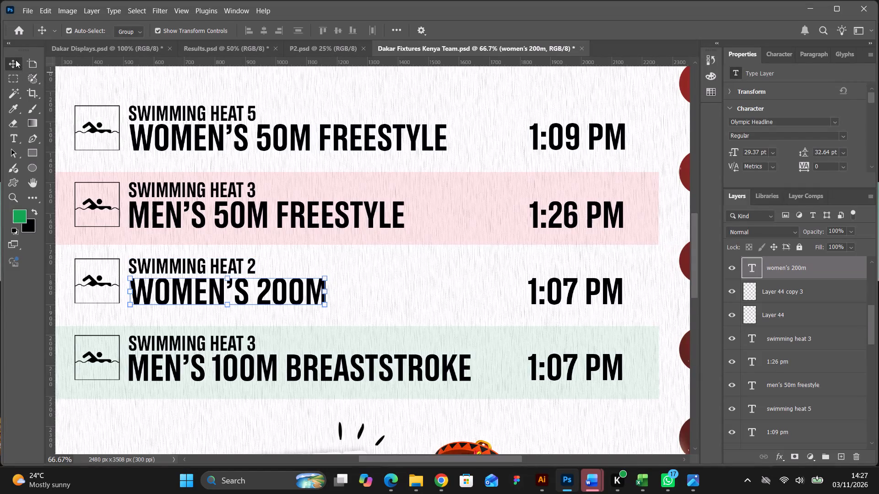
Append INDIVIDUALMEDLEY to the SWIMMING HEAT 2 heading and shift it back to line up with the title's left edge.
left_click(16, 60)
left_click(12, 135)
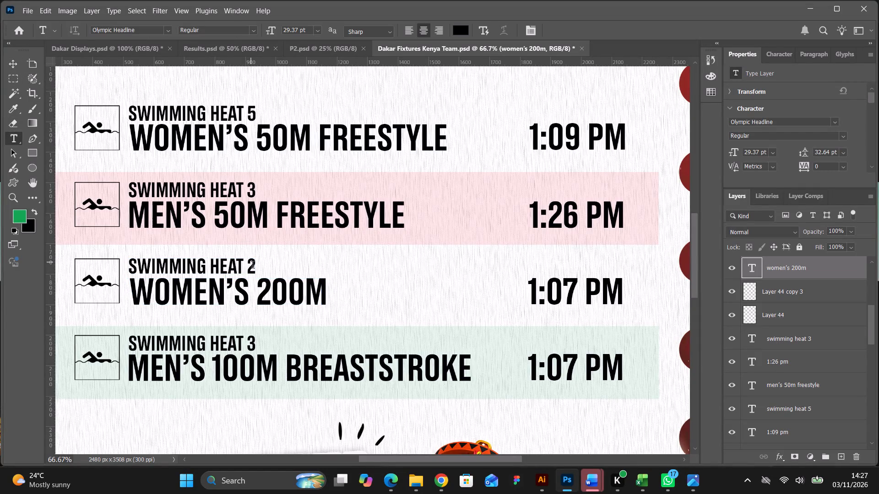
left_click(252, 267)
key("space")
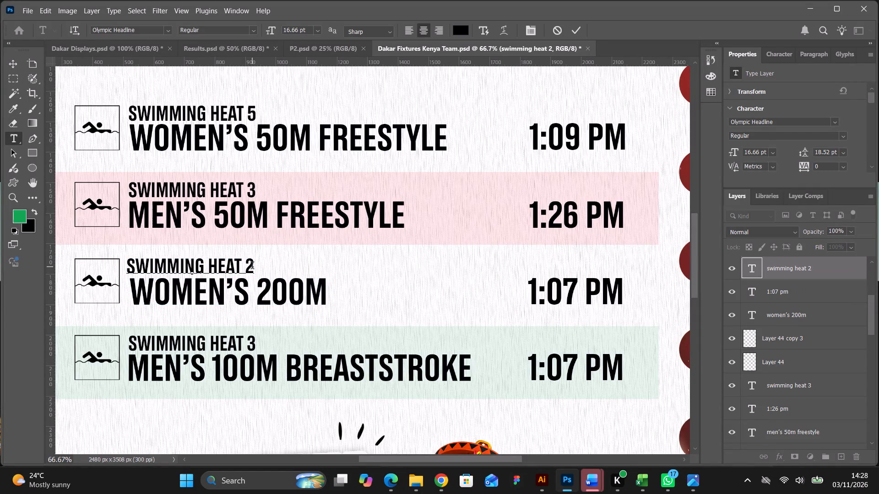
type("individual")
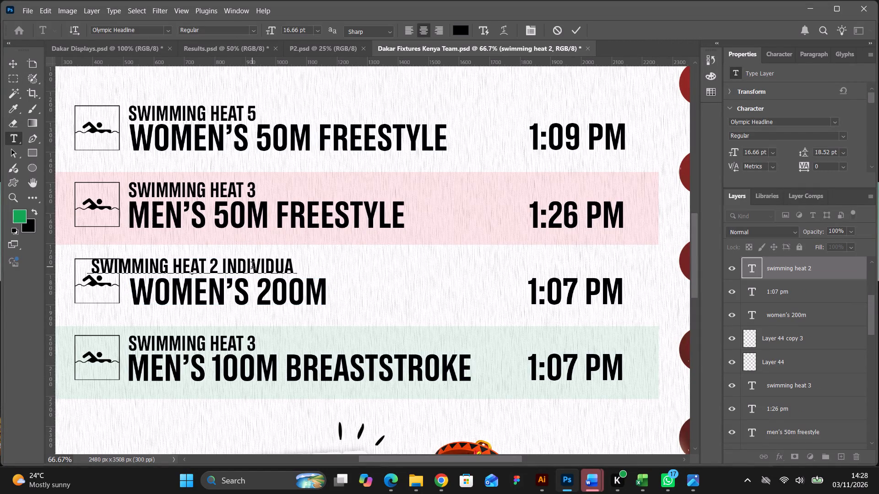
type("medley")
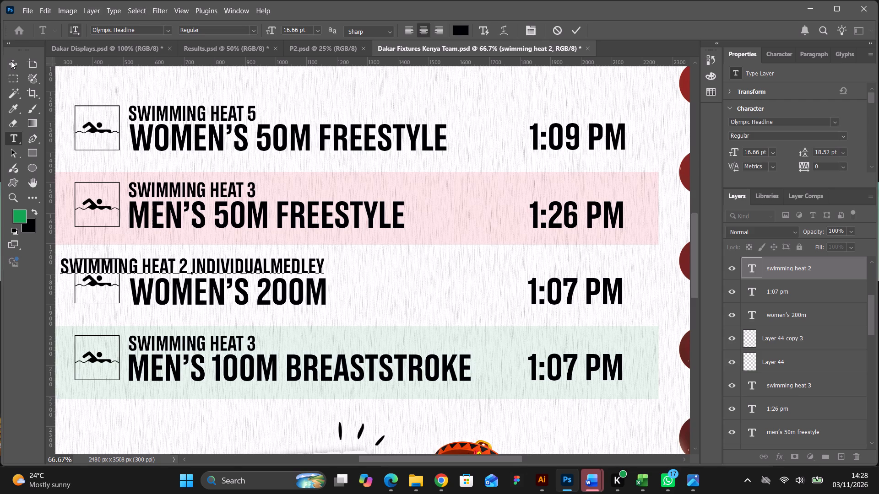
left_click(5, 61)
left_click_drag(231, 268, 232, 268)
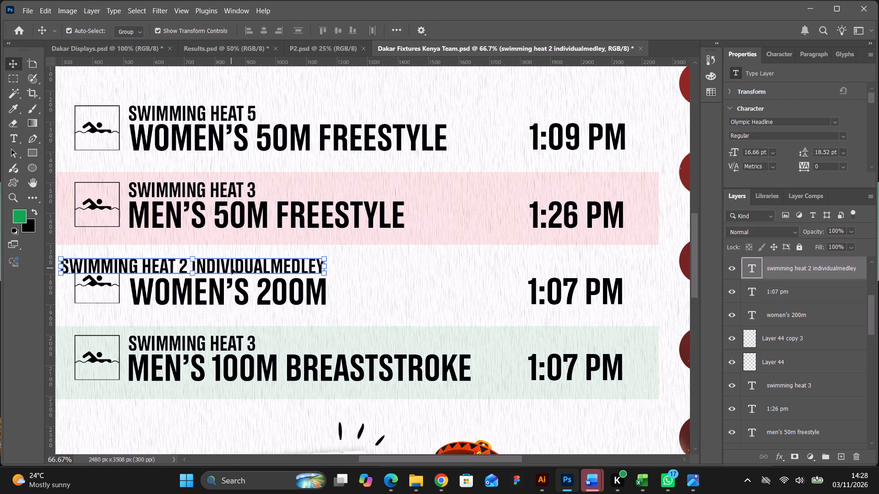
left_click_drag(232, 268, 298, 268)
Extend the SWIMMING HEAT 2 row's title to WOMEN'S 200M INDIVIDUAL MEDLEY and realign it with the heading's left edge.
double_click(310, 296)
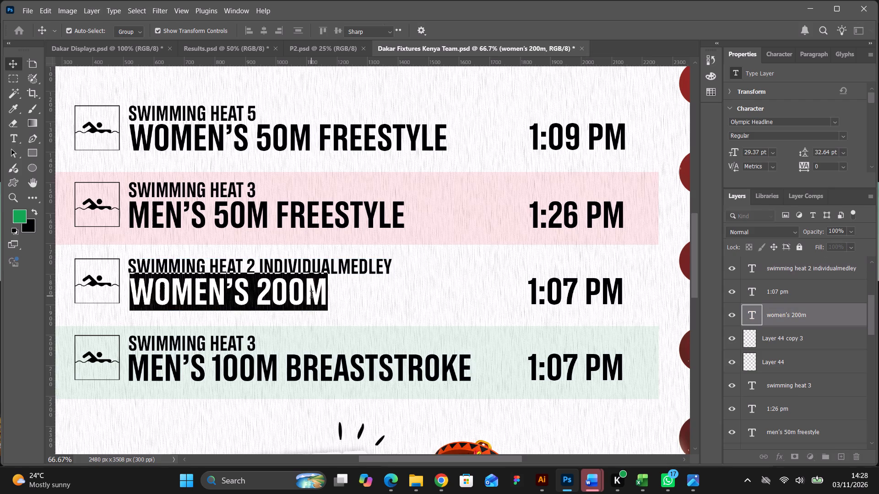
left_click(323, 294)
key("space")
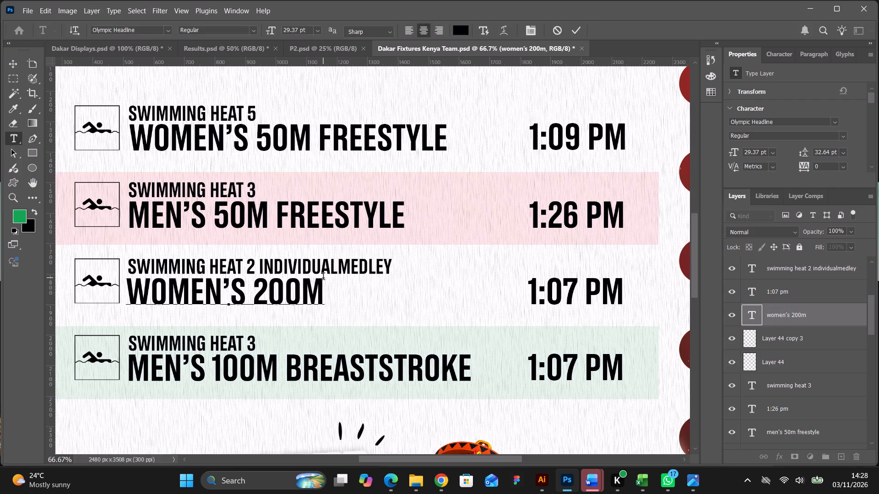
type("Indiv")
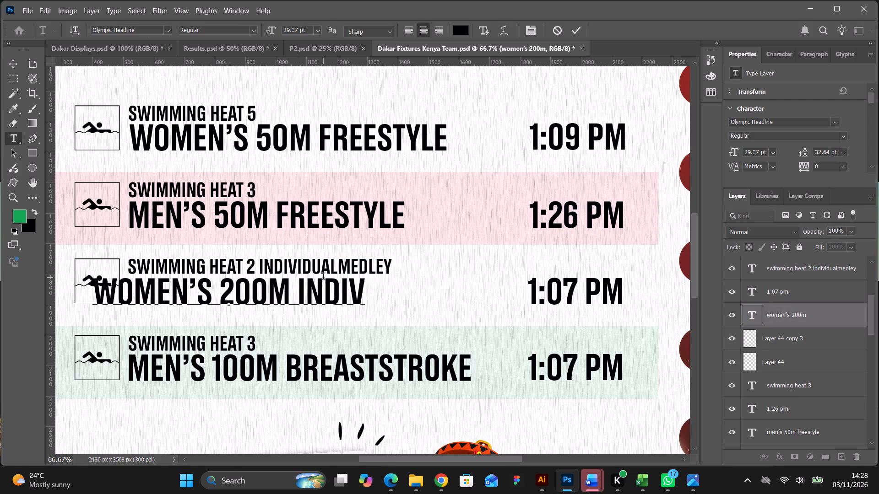
type("idual Medley")
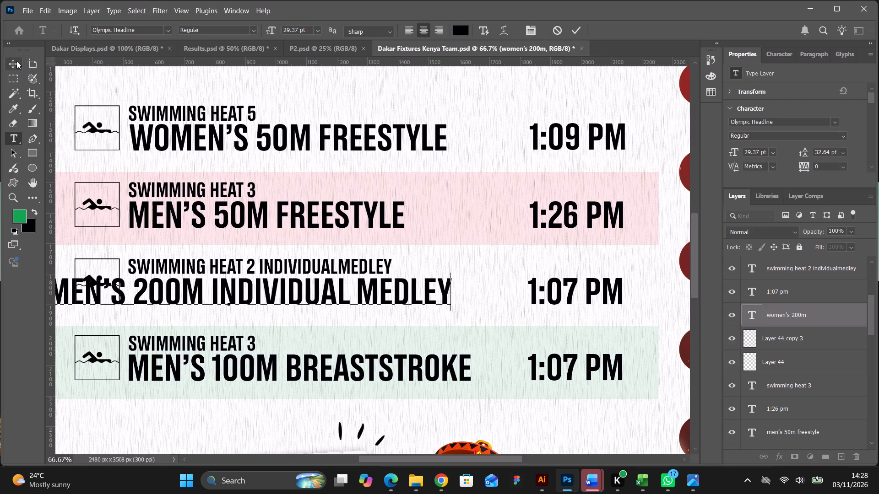
left_click(16, 61)
left_click_drag(149, 296, 259, 298)
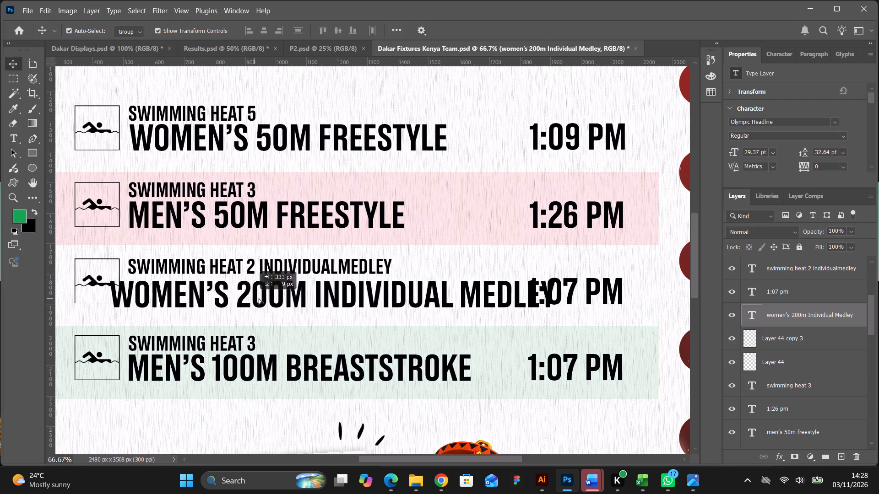
left_click_drag(259, 298, 271, 298)
key("ctrl+minus")
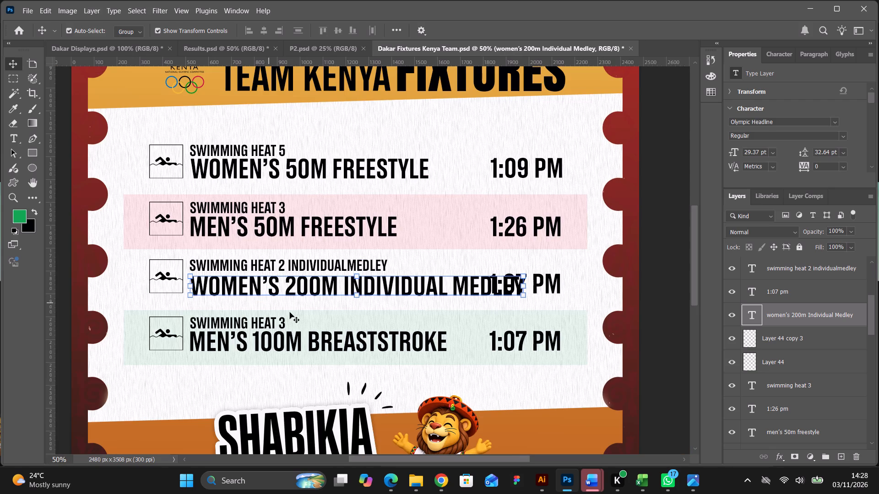
left_click(669, 281)
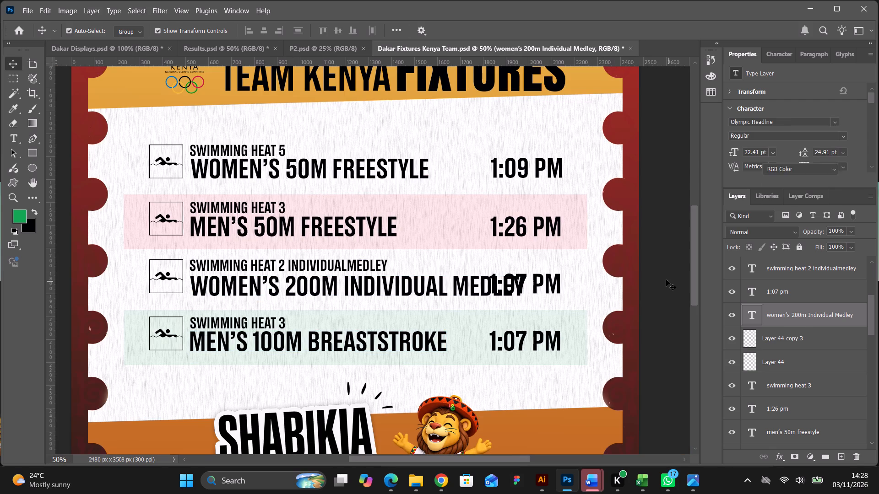
Remove INDIVIDUALMEDLEY from the third row's heading, leaving SWIMMING HEAT 2, and realign it with the other headings' left edge.
double_click(331, 265)
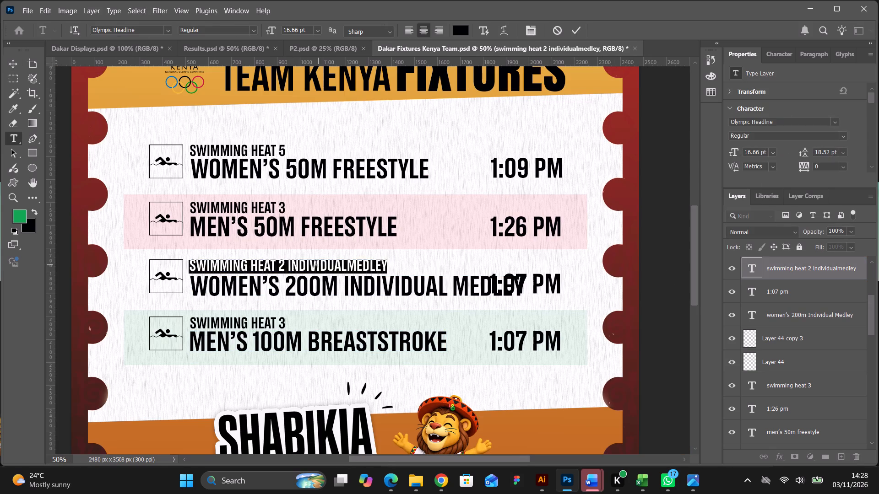
left_click(297, 264)
left_click_drag(288, 264, 379, 265)
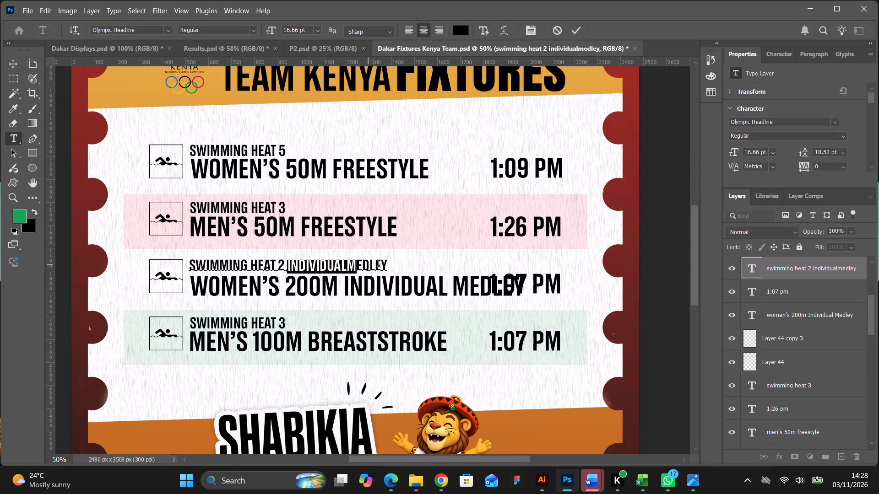
left_click_drag(379, 265, 408, 263)
key("BackSpace")
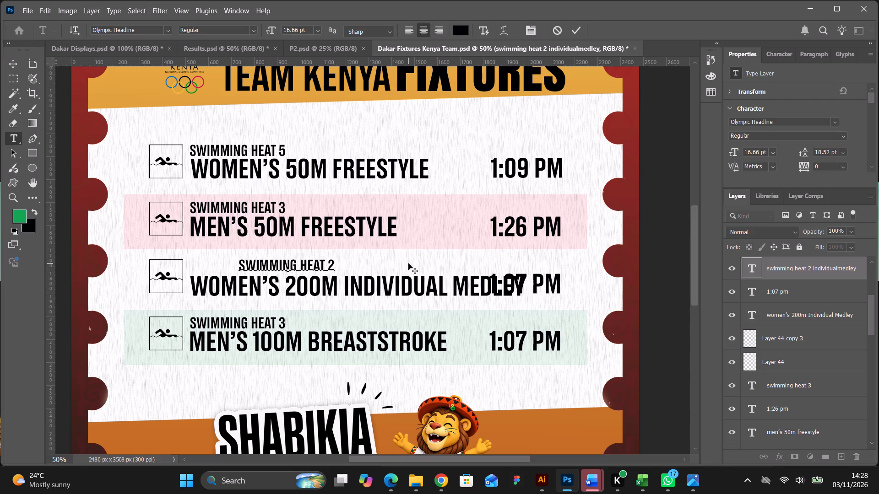
key("BackSpace")
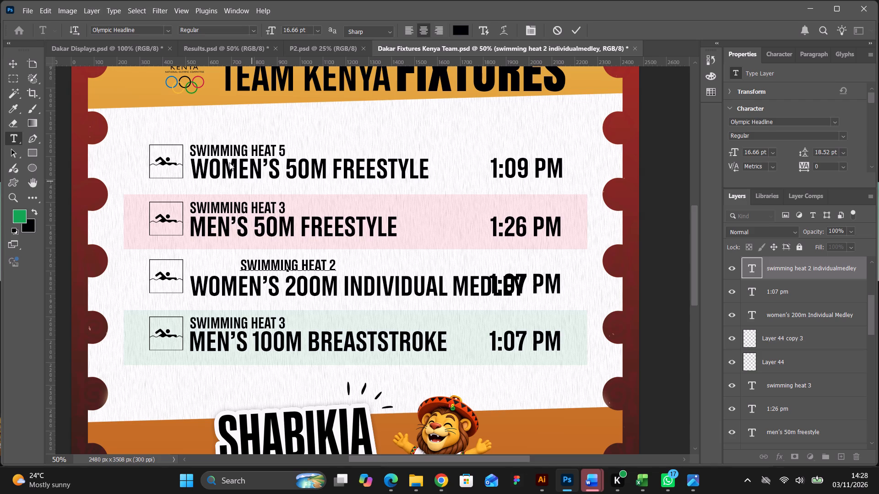
left_click(10, 59)
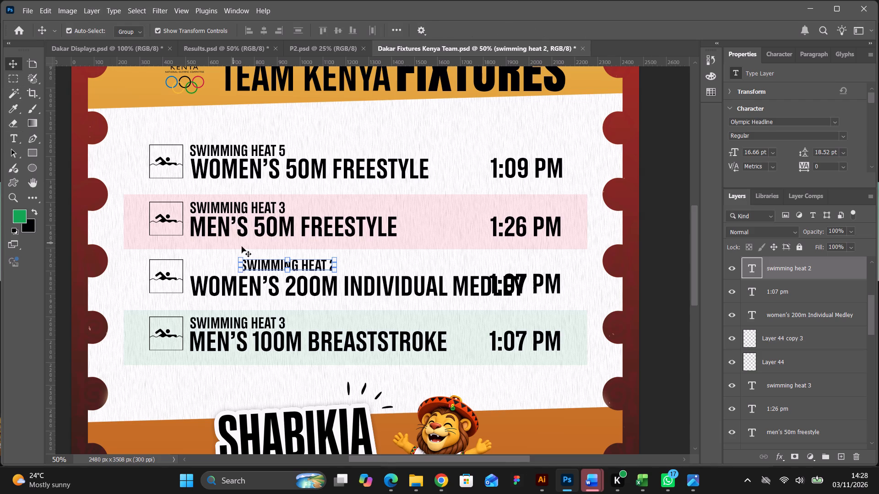
left_click_drag(259, 266, 210, 263)
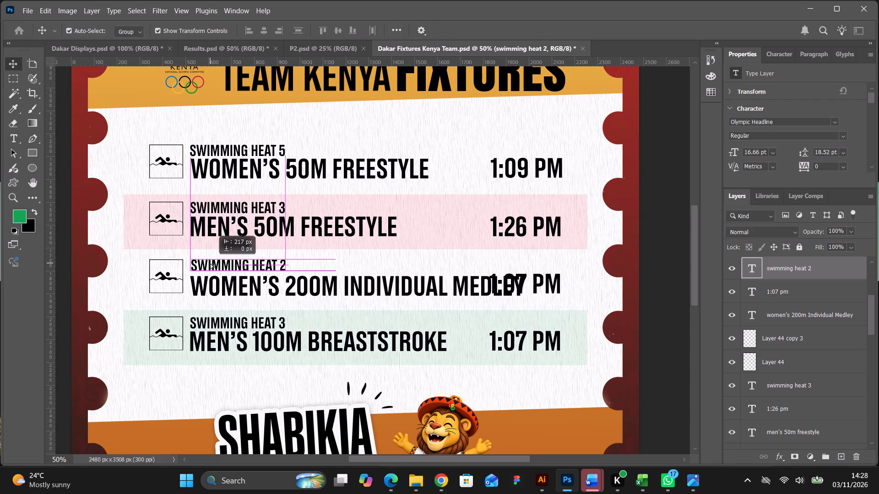
left_click_drag(210, 263, 209, 263)
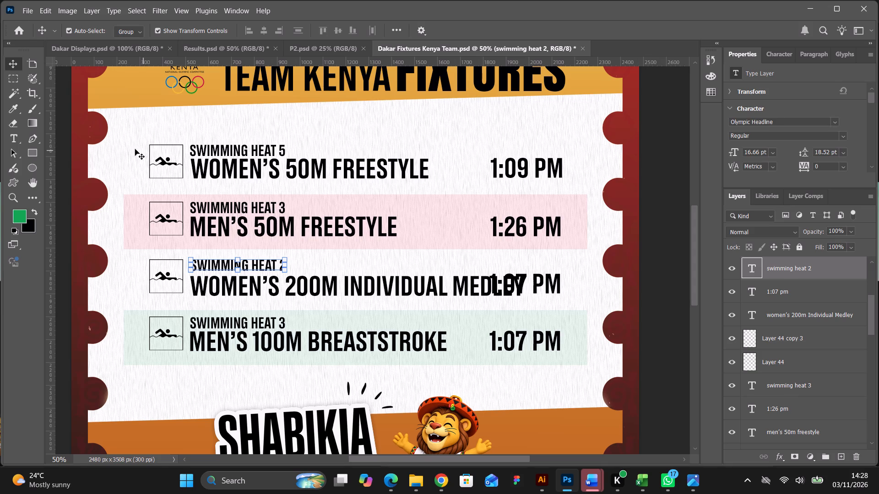
Shift all four rows' icons, headings, titles and coloured bands together about 96 px left, leaving the times in place.
left_click(126, 142)
left_click_drag(125, 141, 286, 355)
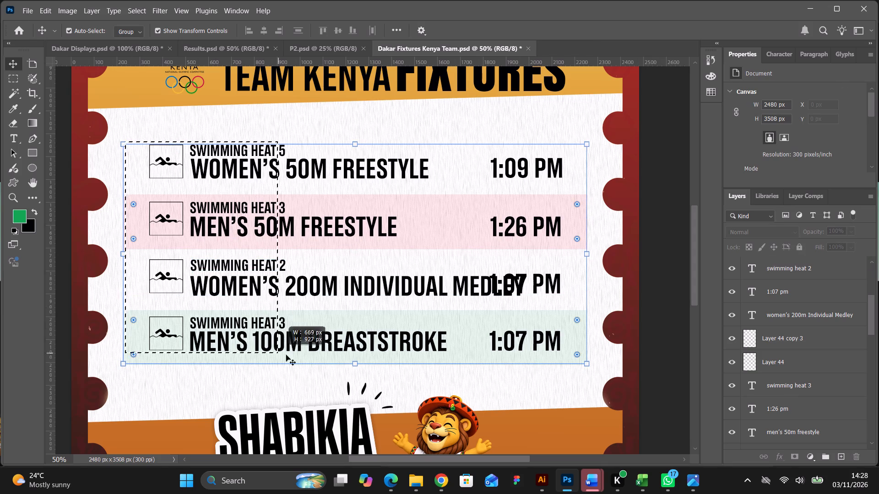
left_click_drag(286, 355, 307, 360)
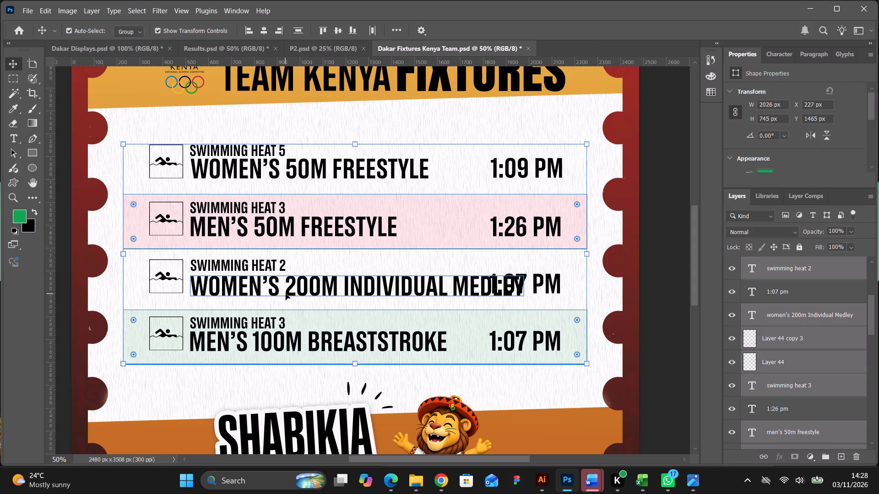
left_click_drag(286, 294, 272, 291)
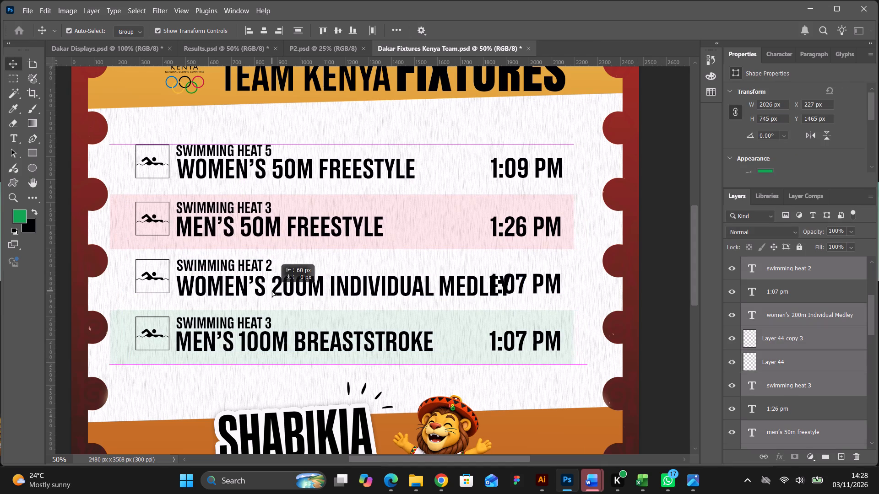
left_click_drag(272, 291, 262, 290)
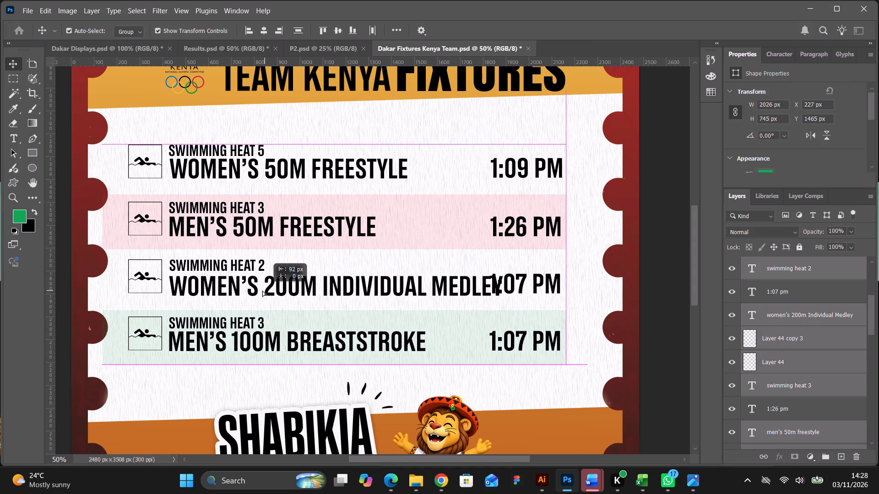
left_click_drag(262, 290, 256, 289)
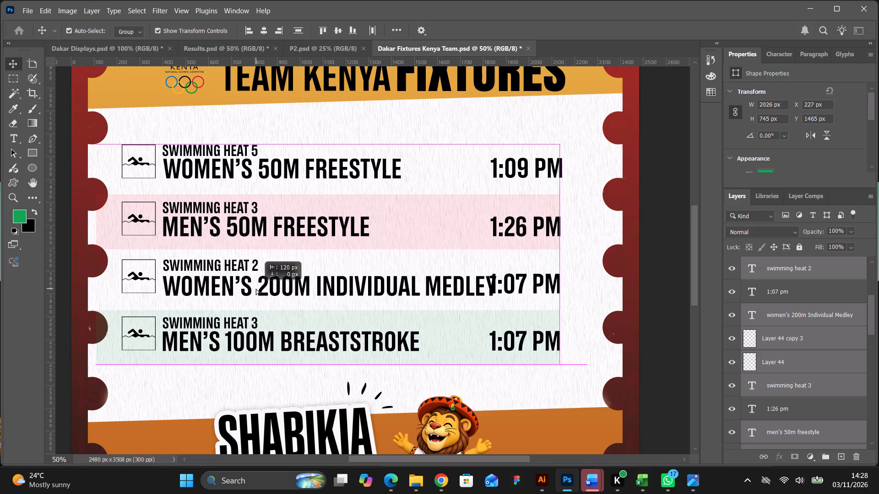
left_click_drag(256, 289, 262, 289)
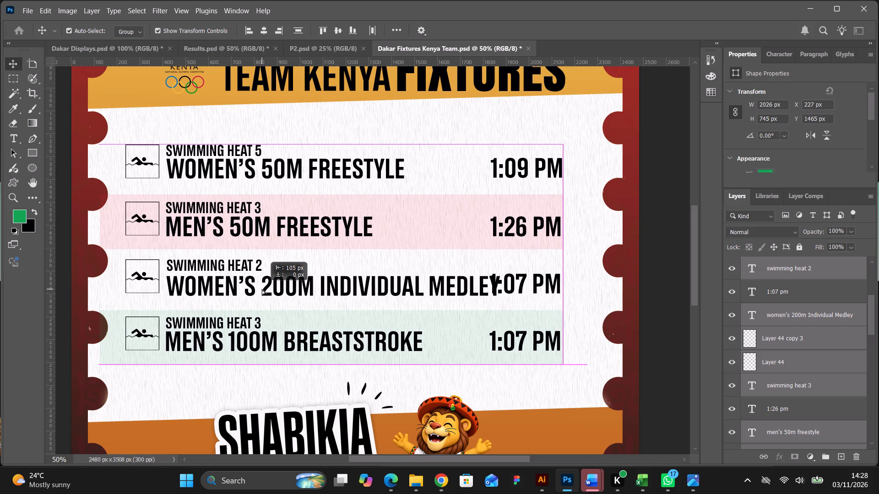
left_click_drag(262, 289, 263, 290)
Select the four rows' times and move them together about 102 px right, clear of the INDIVIDUAL MEDLEY title.
left_click(535, 285)
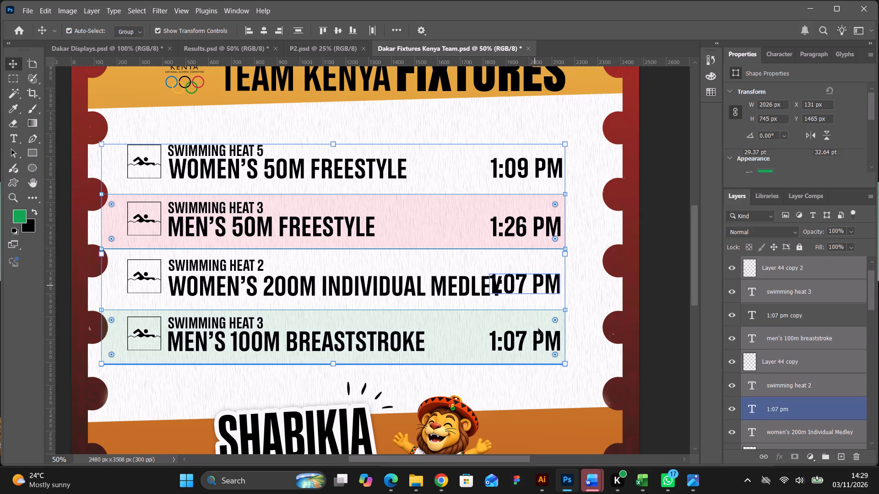
left_click(537, 340, "shift")
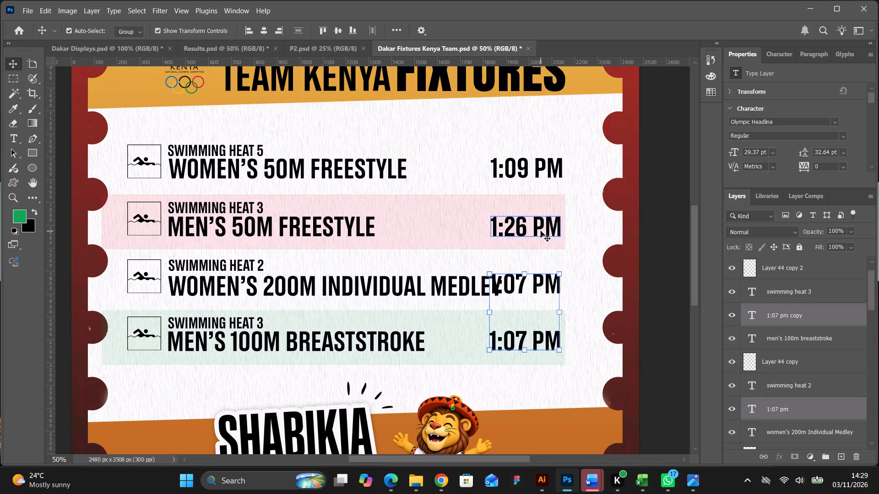
left_click(541, 231, "shift")
left_click(542, 163, "shift")
left_click_drag(542, 163, 564, 165)
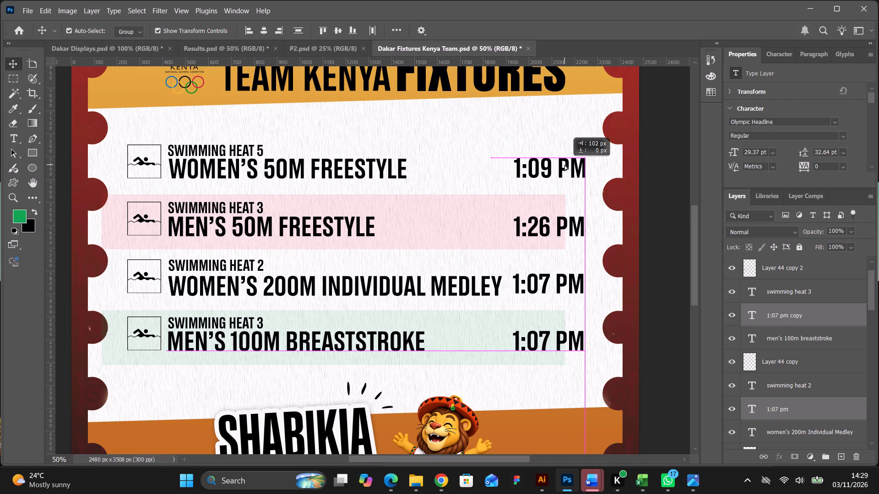
left_click_drag(564, 165, 565, 164)
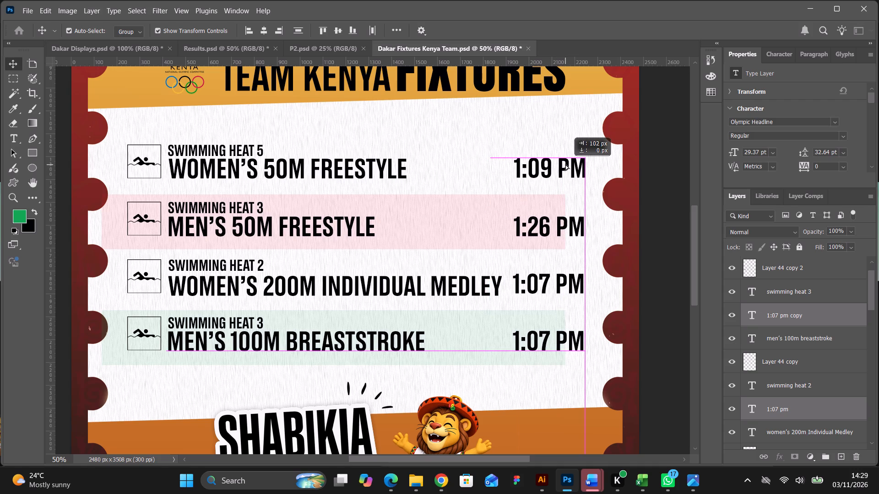
left_click_drag(565, 164, 564, 164)
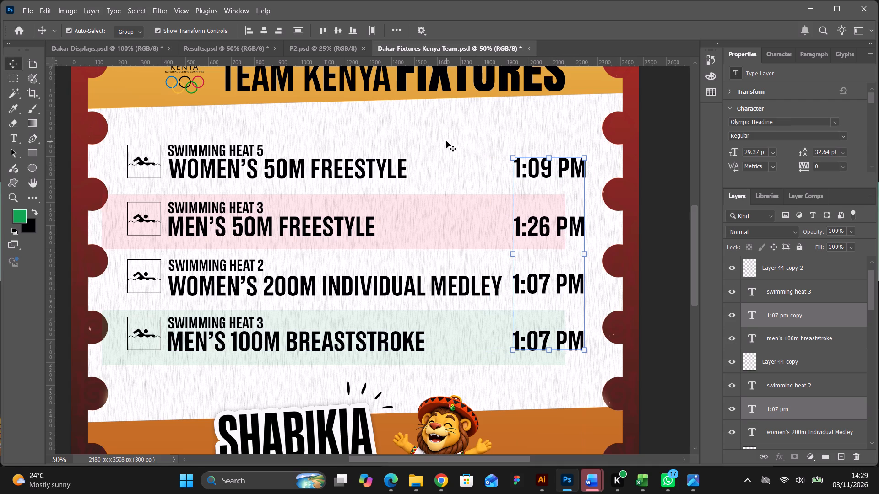
Scale all four fixture rows with their times and bands to about 94% and shift them right to centre them in the white area.
left_click(446, 141)
left_click_drag(126, 136, 584, 353)
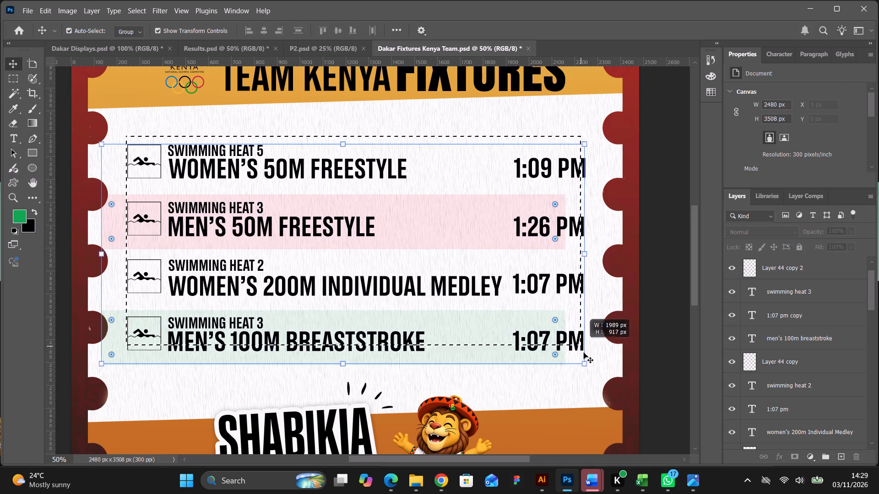
left_click_drag(584, 353, 586, 361)
left_click_drag(583, 364, 571, 356)
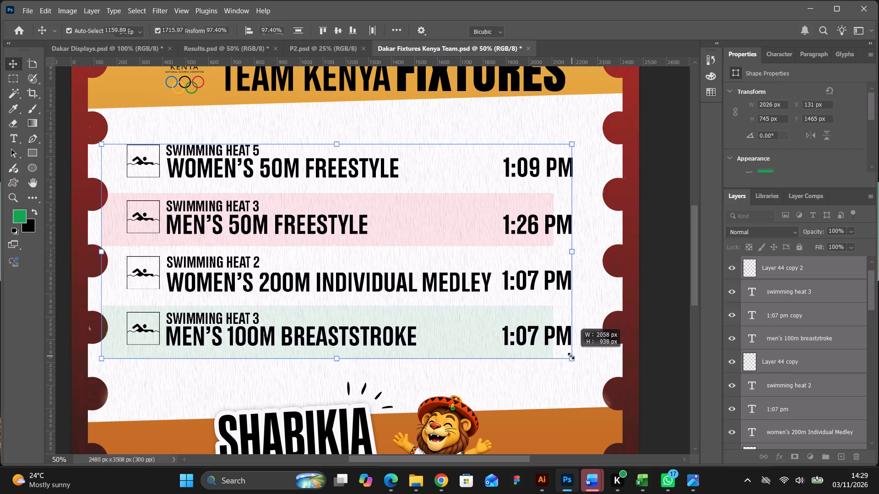
left_click_drag(571, 356, 556, 349)
left_click_drag(424, 284, 435, 284)
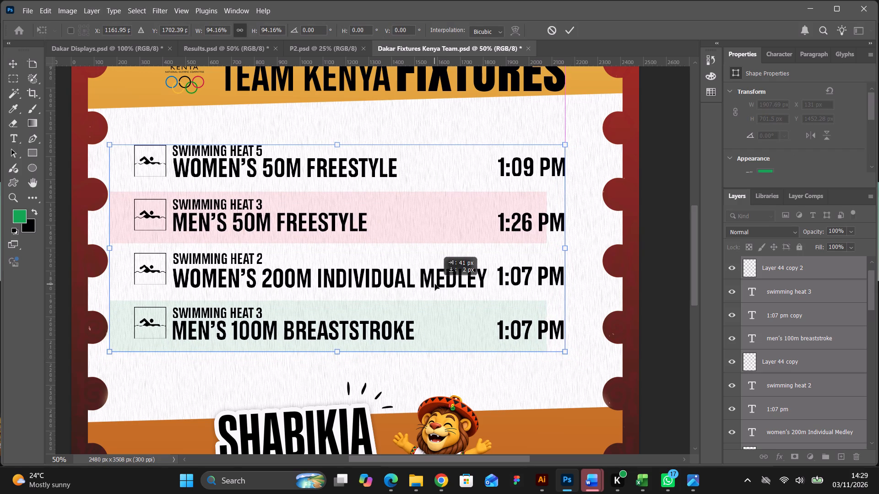
left_click_drag(435, 284, 441, 285)
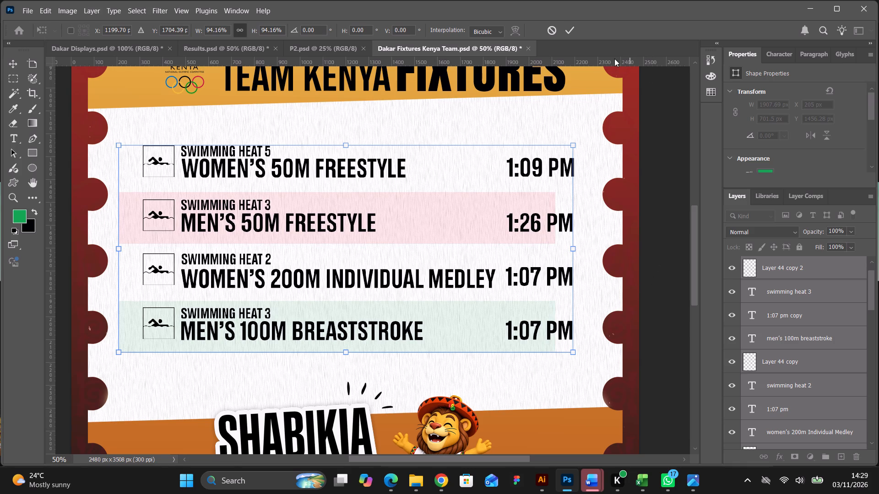
left_click(571, 32)
left_click(681, 231)
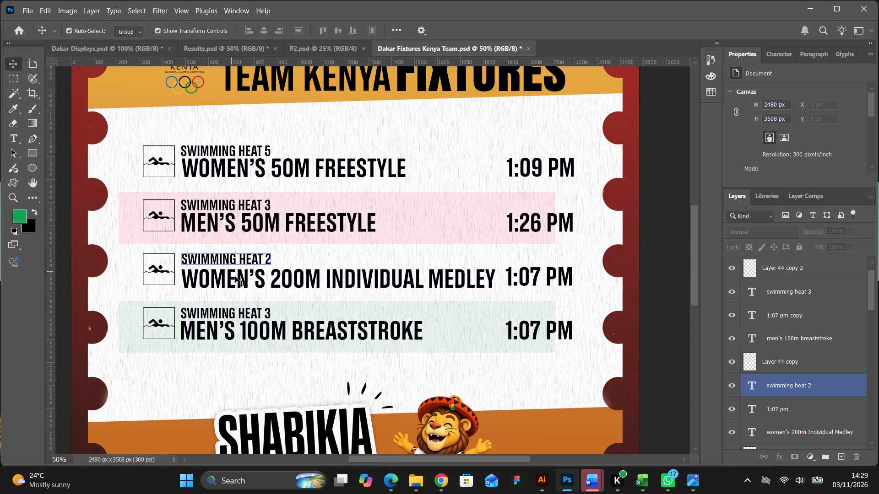
Select the four rows' times and move them together about 42 px right, further away from the event titles.
left_click(538, 281)
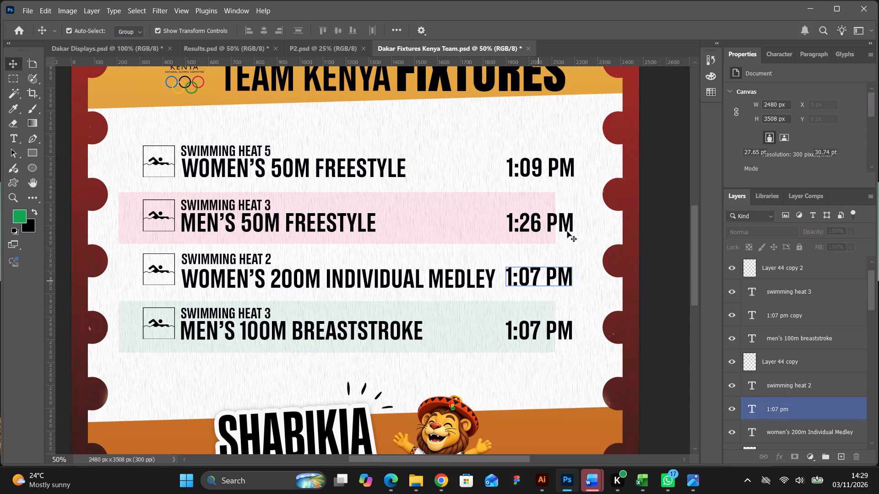
left_click(570, 228, "ctrl")
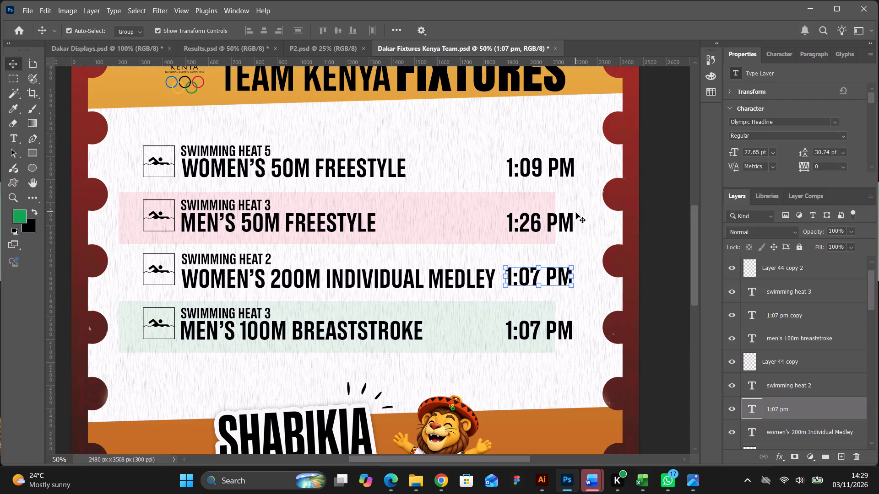
left_click(564, 226, "shift")
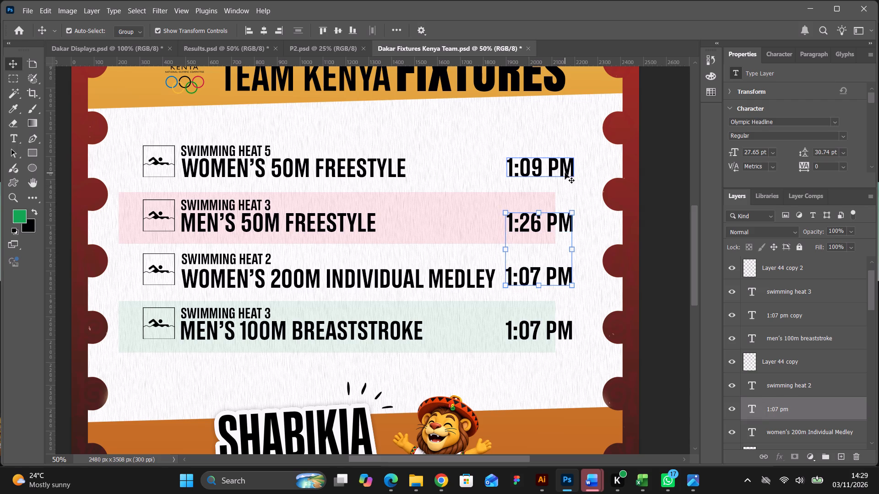
left_click(565, 173, "shift")
left_click(568, 326, "shift")
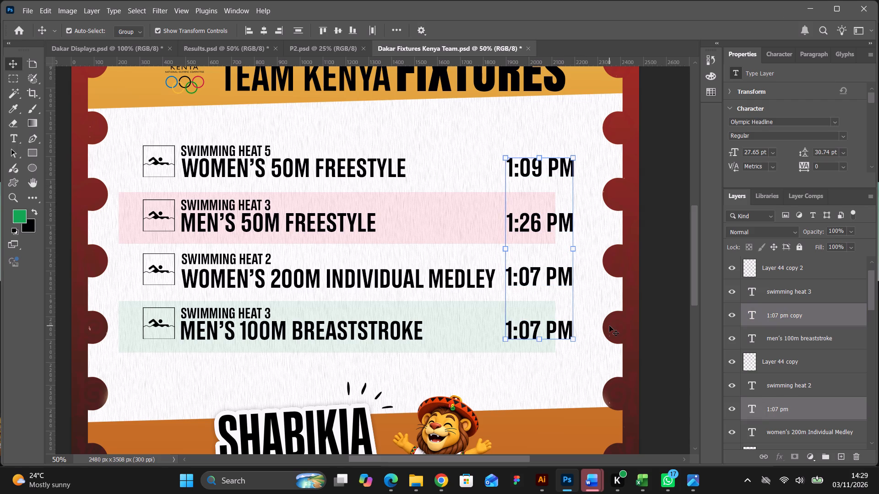
key("Right")
key("Right")
key("Right")
key("Right")
key("Right")
key("Right")
key("Right")
key("Right")
key("Right")
key("Right")
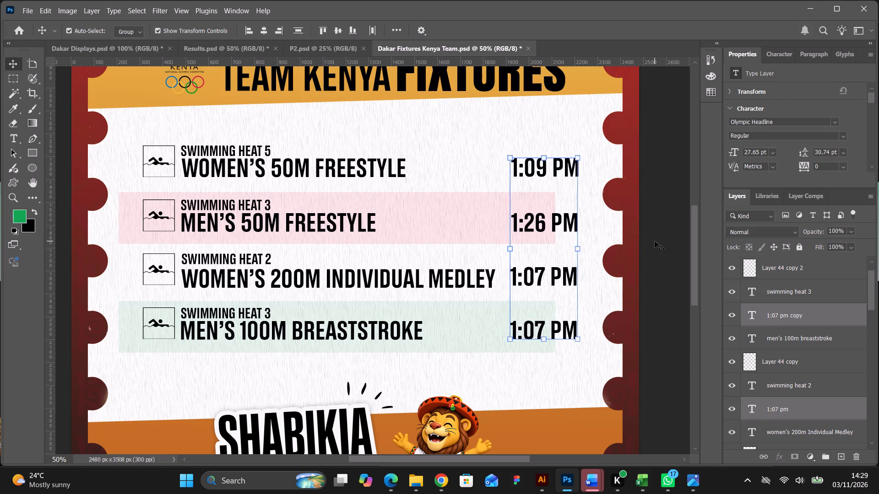
key("Right")
key("Right")
key("Right")
key("Right")
key("Right")
key("Right")
key("Right")
key("Right")
key("Right")
key("Right")
key("Right")
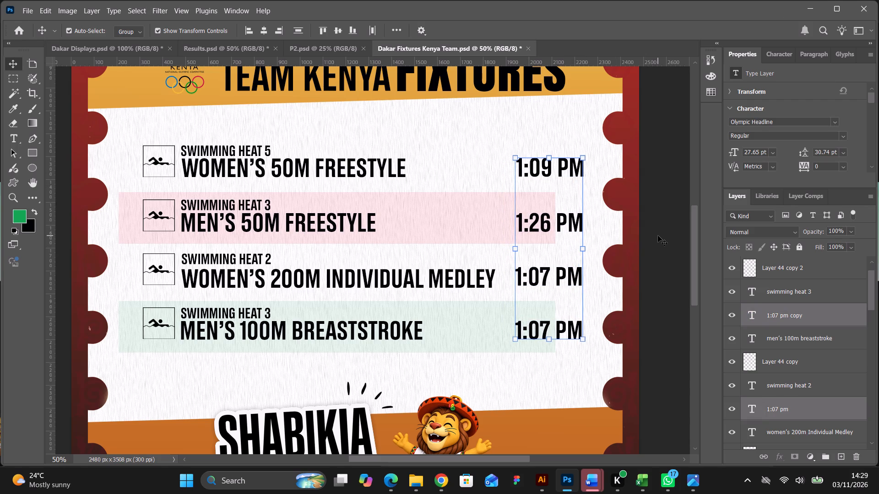
left_click(658, 236)
Widen the pink band behind the MEN'S 50M FREESTYLE row to the right, to about 2078 px, keeping its height.
left_click(476, 223)
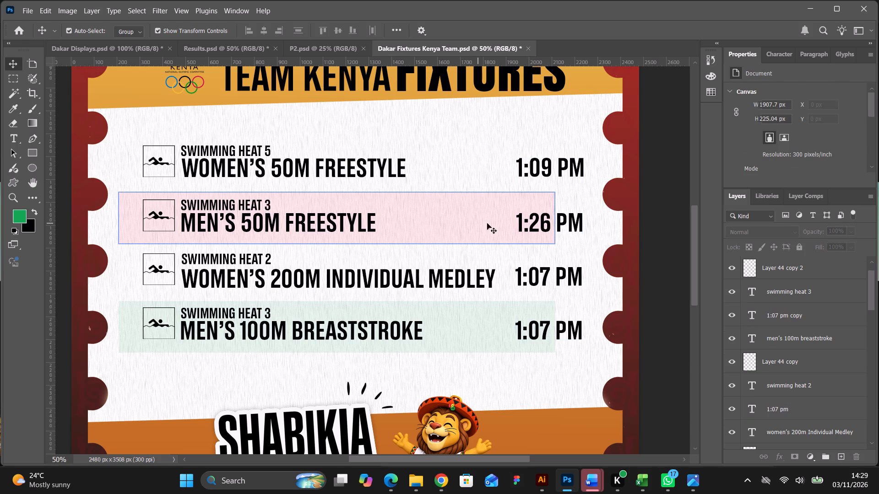
left_click_drag(556, 219, 589, 218)
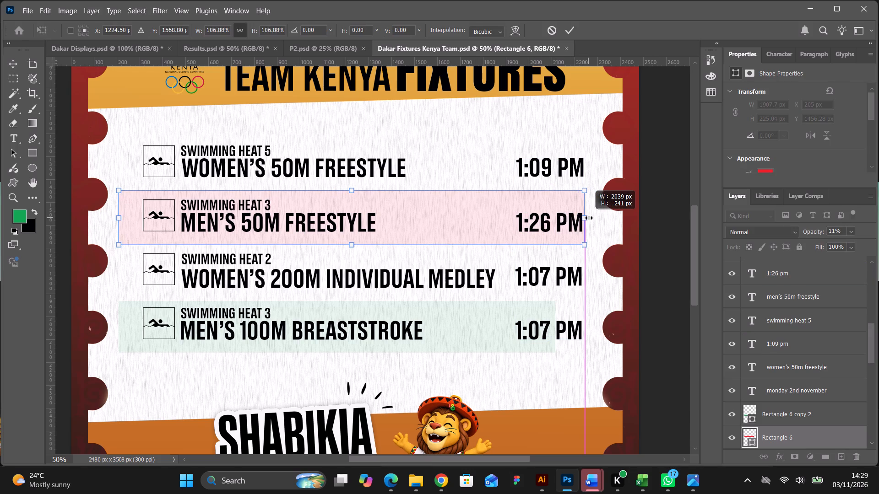
left_click_drag(589, 218, 594, 219)
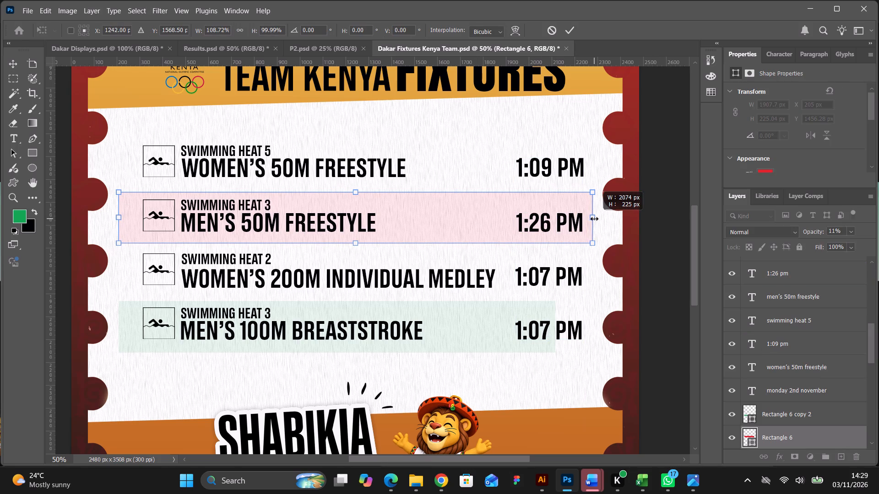
left_click_drag(594, 219, 595, 219)
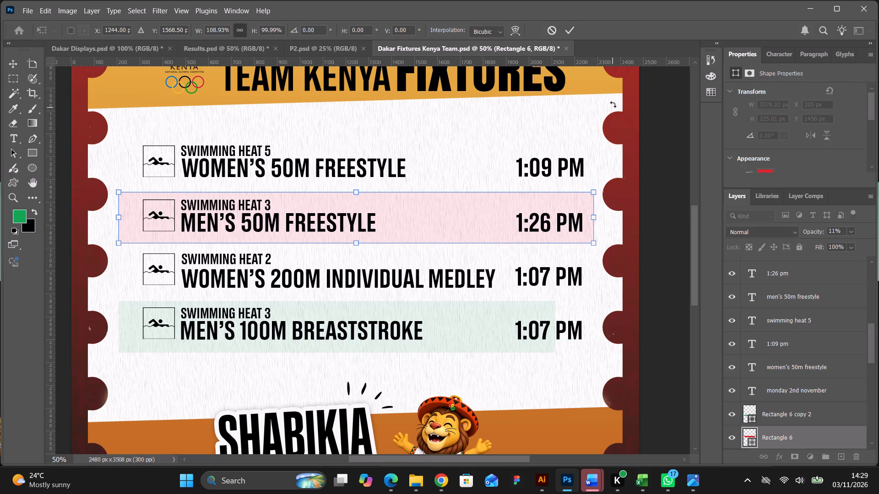
left_click(572, 29)
left_click(667, 256)
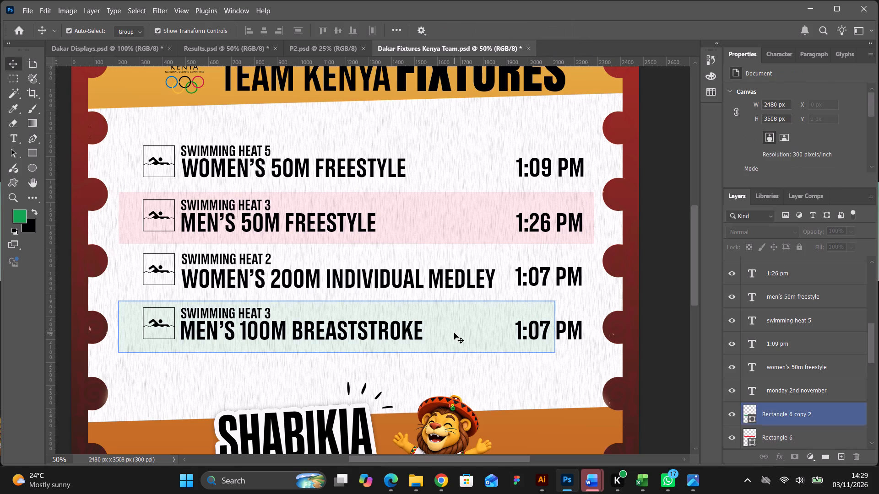
Widen the green band behind the MEN'S 100M BREASTSTROKE row to about 2078 px, matching the pink band's right edge.
left_click(454, 333)
left_click_drag(555, 328, 568, 328)
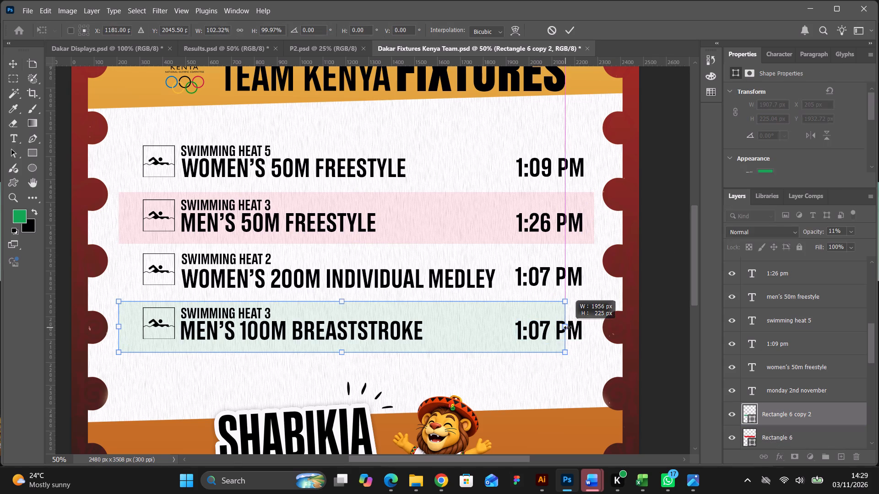
left_click_drag(568, 328, 591, 327)
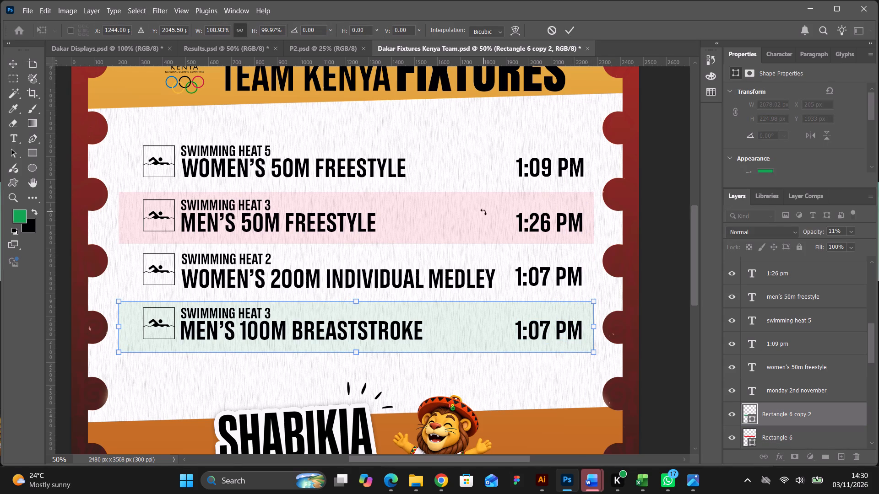
left_click(570, 27)
left_click(672, 248)
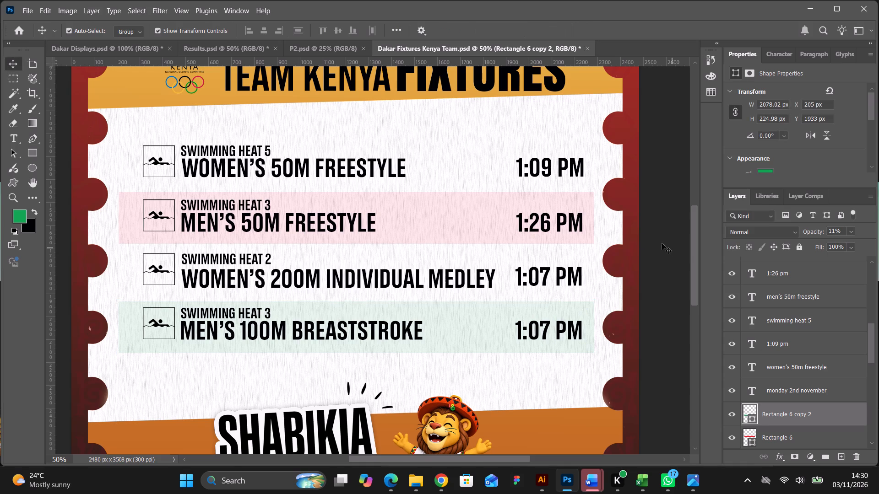
Set the opacity of both the pink and green row bands to 100%.
left_click(498, 226)
left_click(485, 334, "shift")
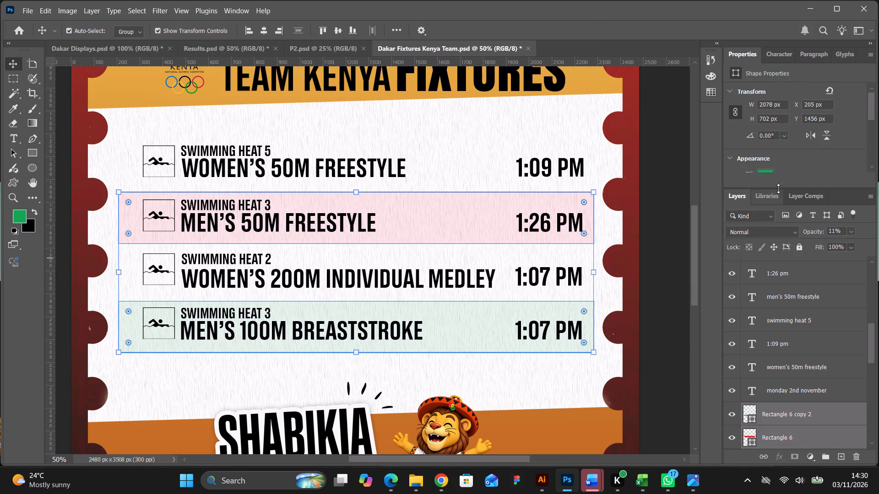
scroll(827, 154, "down", 5)
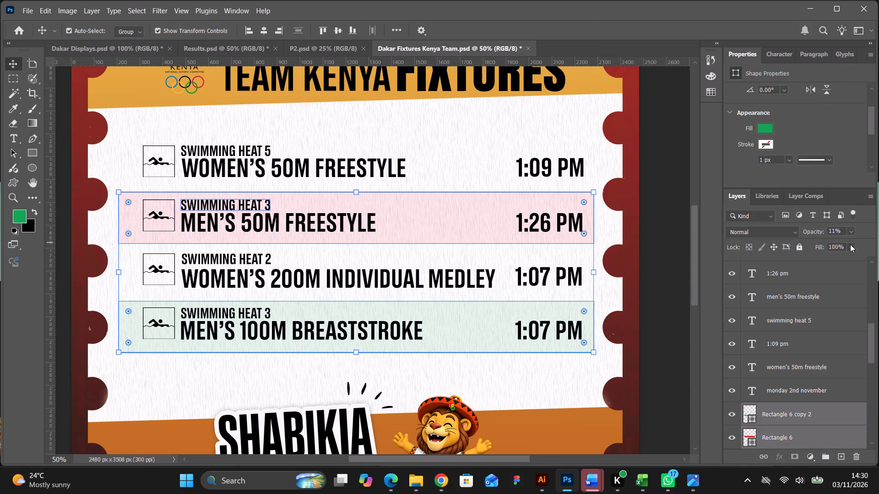
left_click(851, 231)
left_click_drag(823, 244, 878, 244)
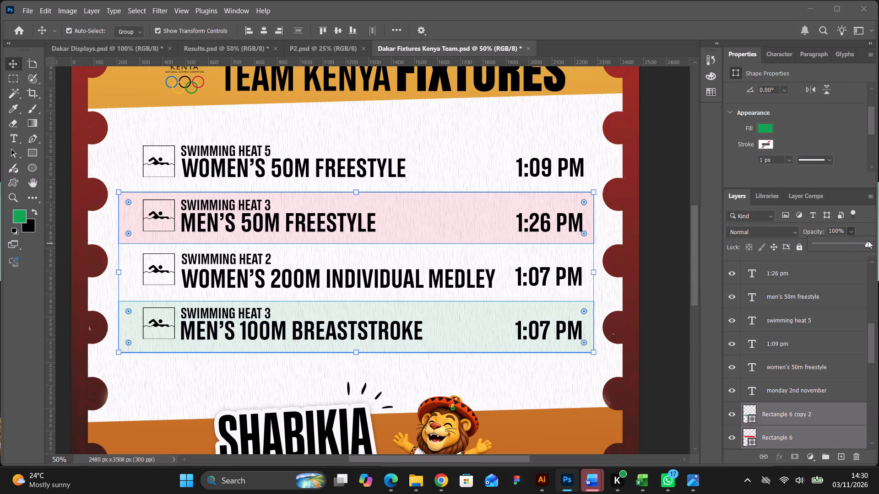
left_click(675, 218)
Apply a white Color Overlay at 100% opacity to the swimmer icon in the MEN'S 50M FREESTYLE row.
scroll(672, 215, "up", 2)
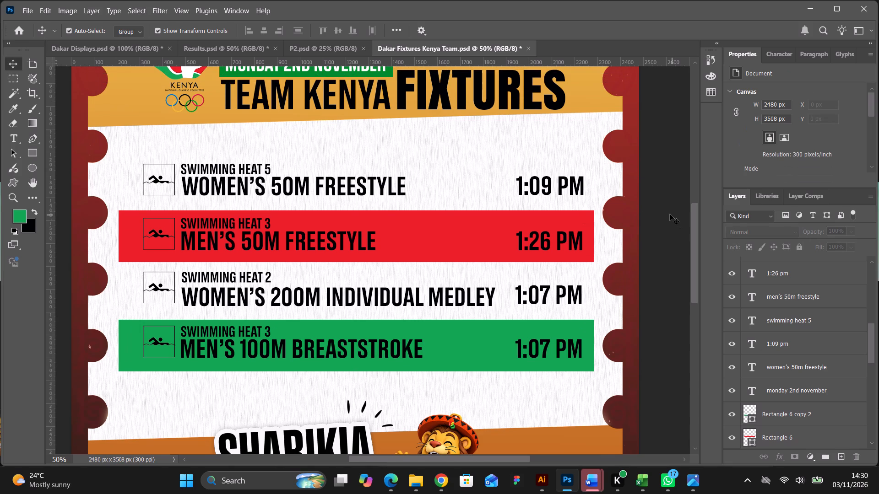
left_click(155, 235)
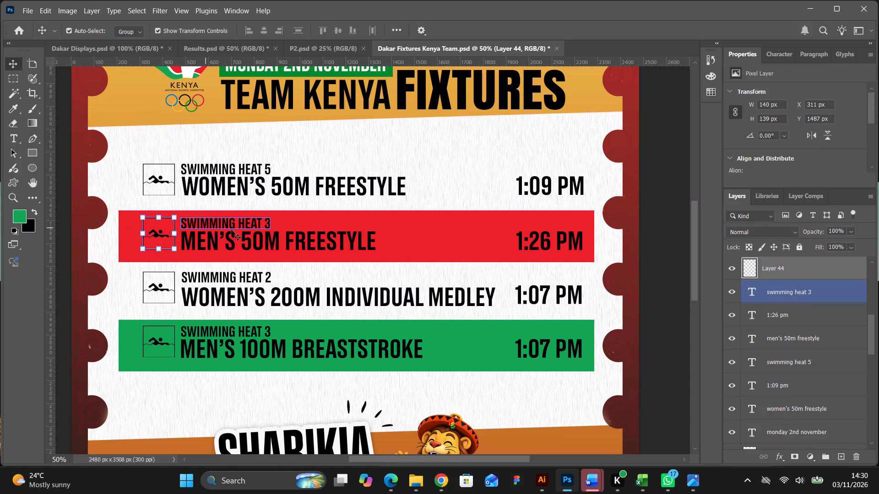
double_click(821, 274)
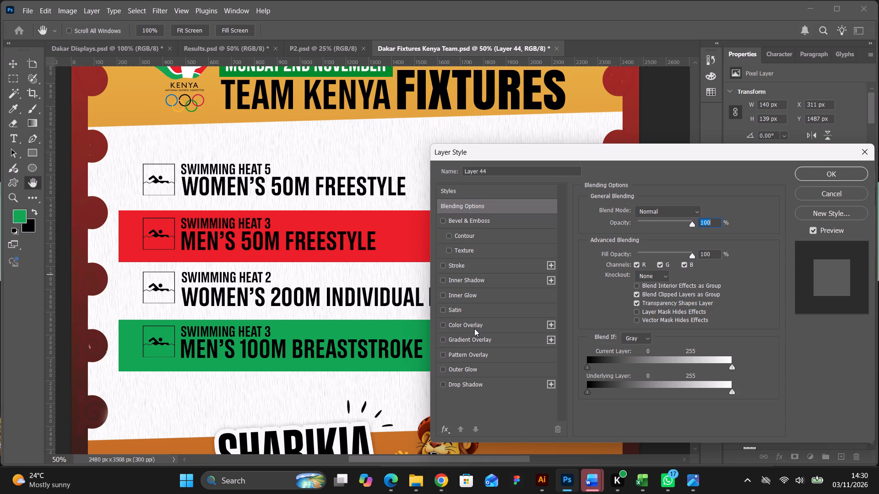
left_click(474, 328)
left_click(853, 175)
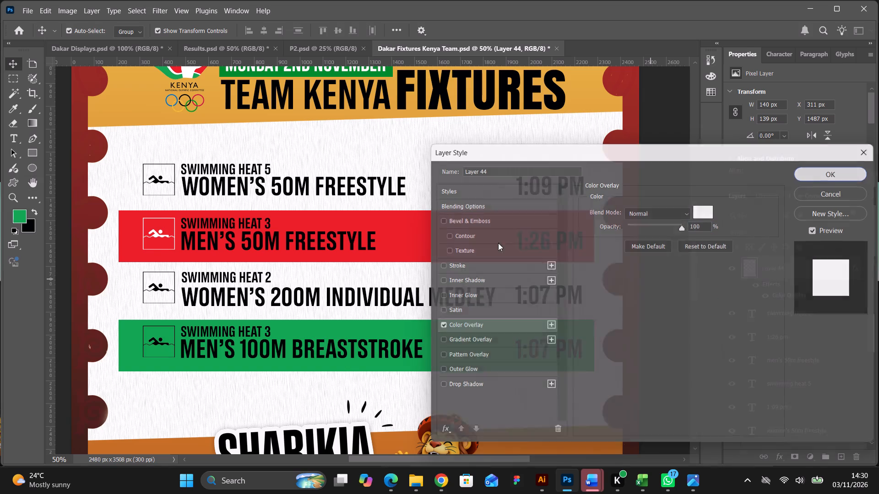
Recolour the red row's SWIMMING HEAT 3 heading, MEN'S 50M FREESTYLE title and 1:26 PM time to white, ffffff.
left_click(321, 242)
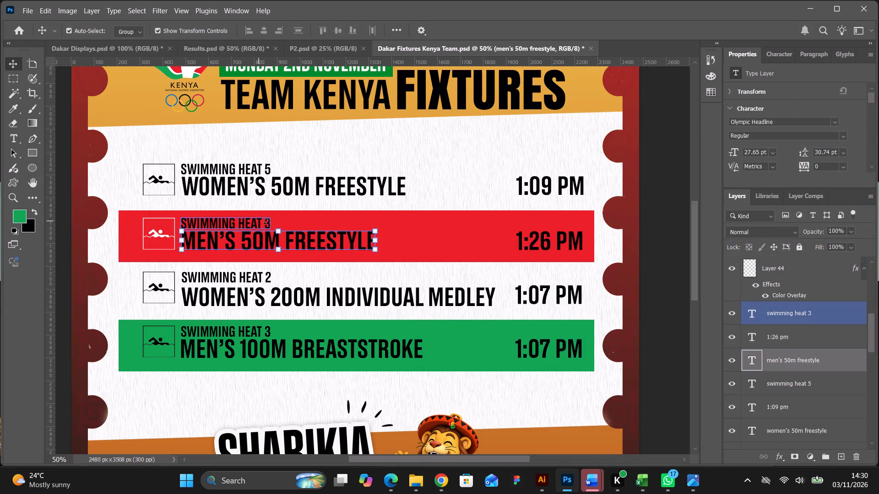
left_click(661, 221)
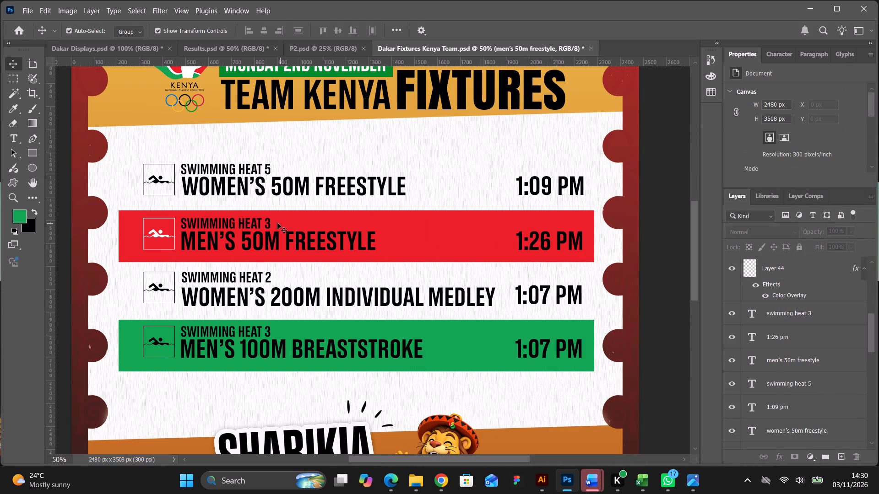
left_click(261, 222)
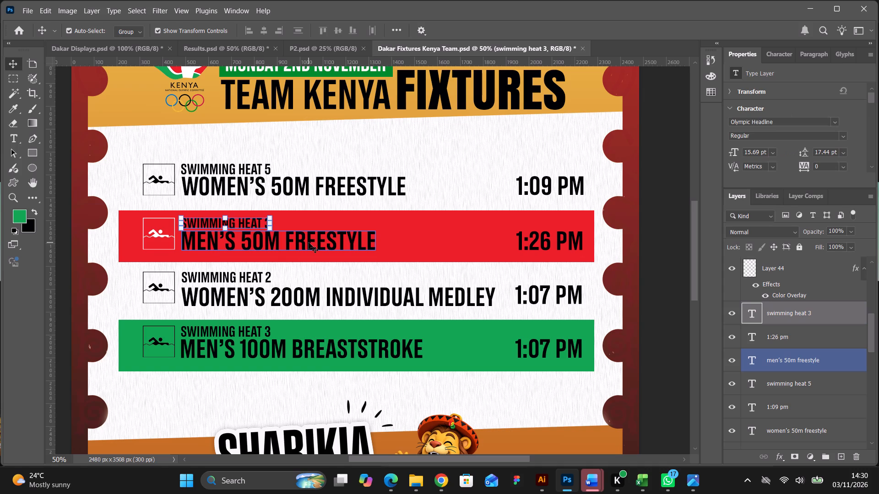
left_click(309, 242, "shift")
left_click(543, 247, "shift")
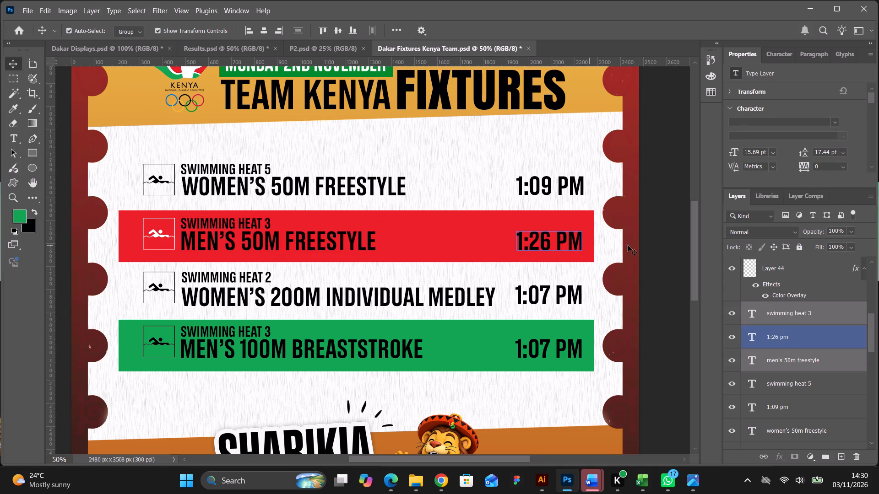
scroll(847, 176, "down", 4)
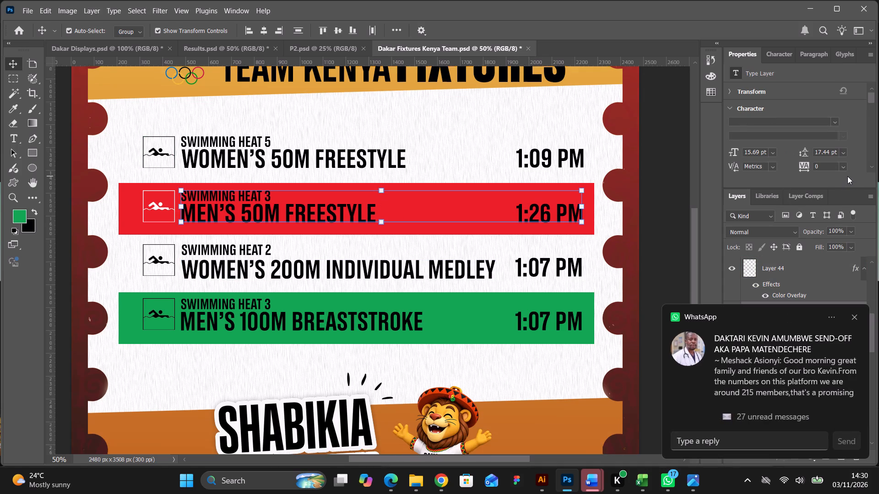
scroll(855, 164, "down", 3)
left_click(838, 153)
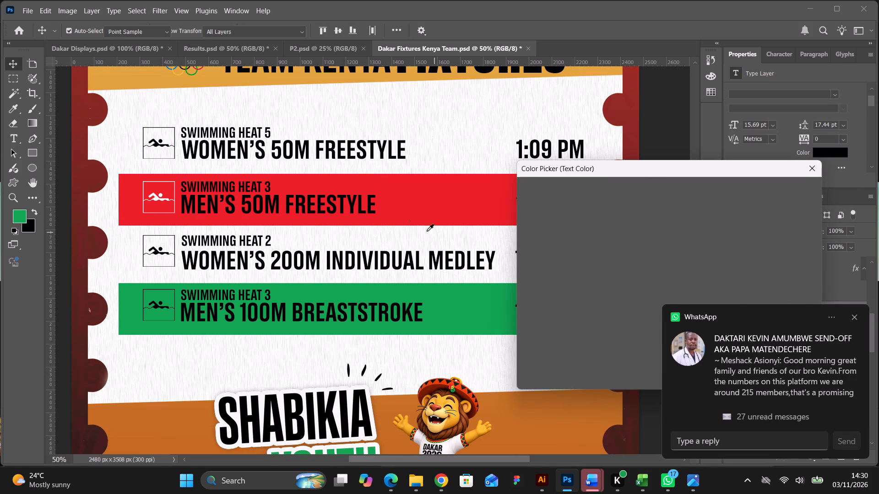
left_click(281, 400)
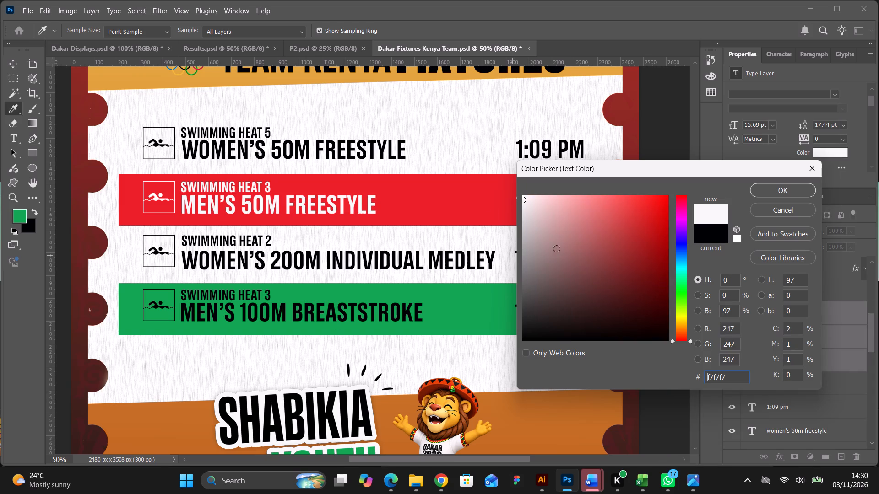
left_click_drag(730, 376, 675, 378)
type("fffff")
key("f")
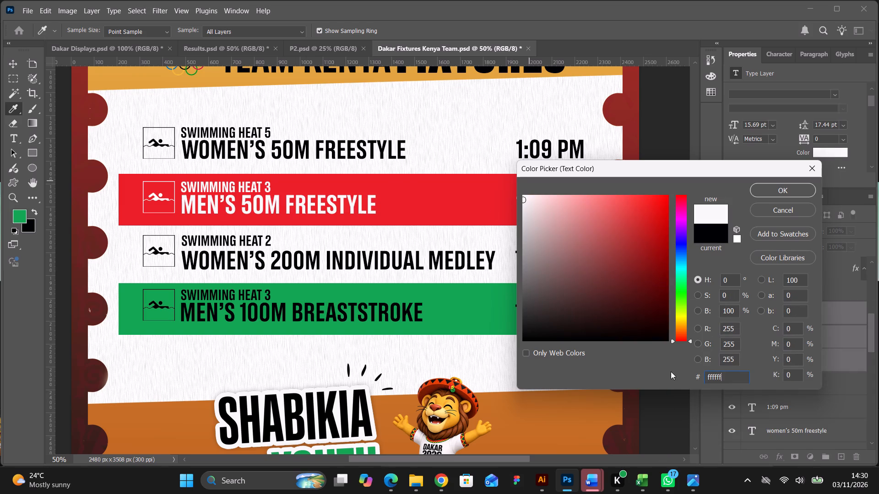
Apply white, ffffff, as the text colour of the red row's heading, title and time, and deselect them.
left_click(795, 193)
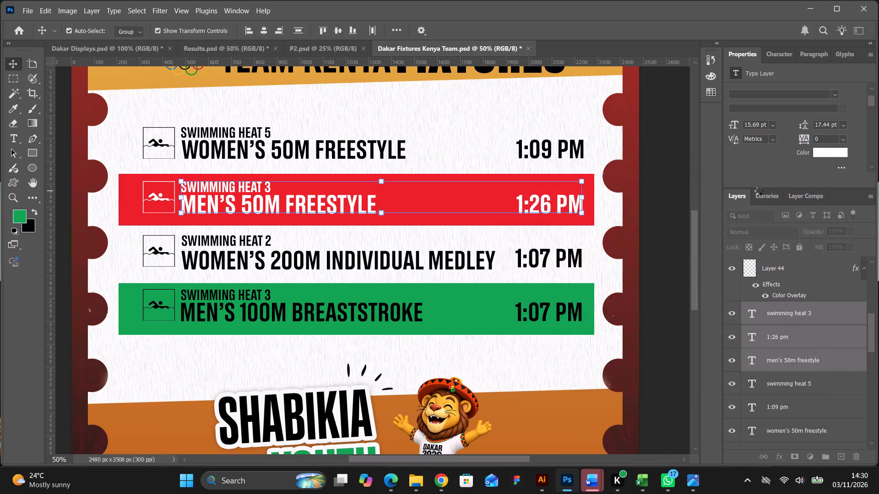
left_click(667, 168)
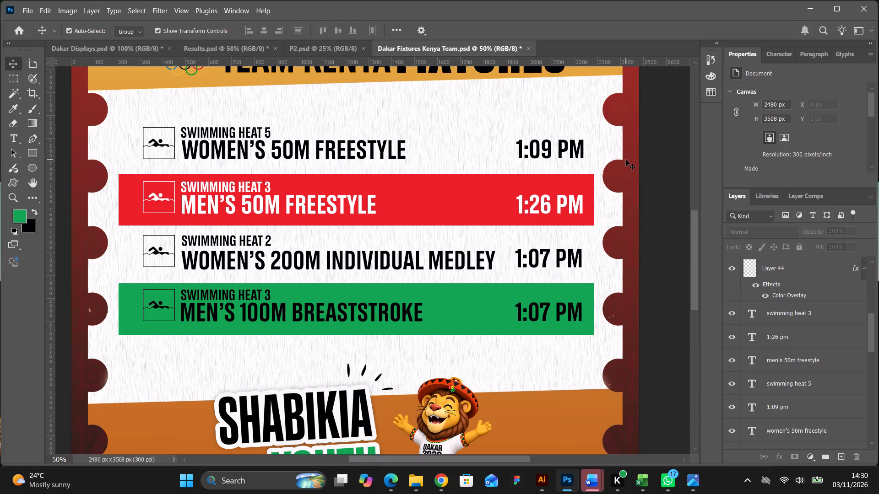
Nudge the green row's swimmer icon, SWIMMING HEAT 3 heading, MEN'S 100M BREASTSTROKE title and 1:07 PM time slightly down together within their band.
scroll(626, 160, "down", 2)
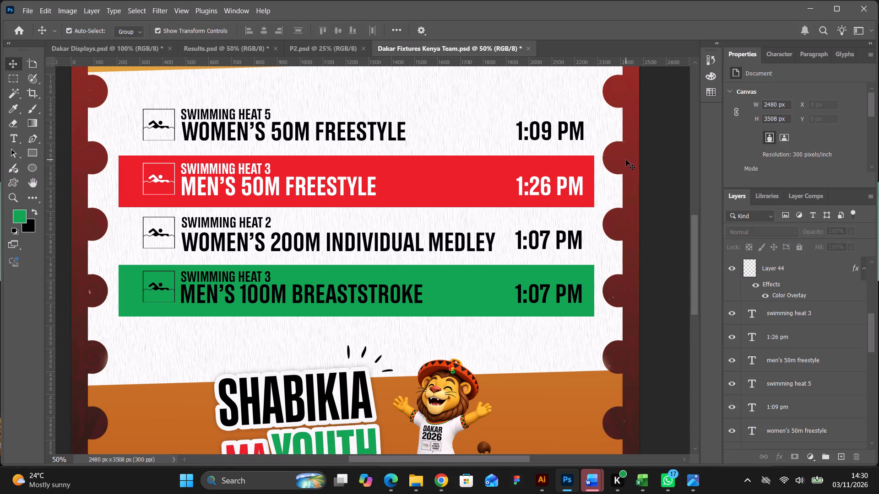
scroll(626, 160, "down", 2)
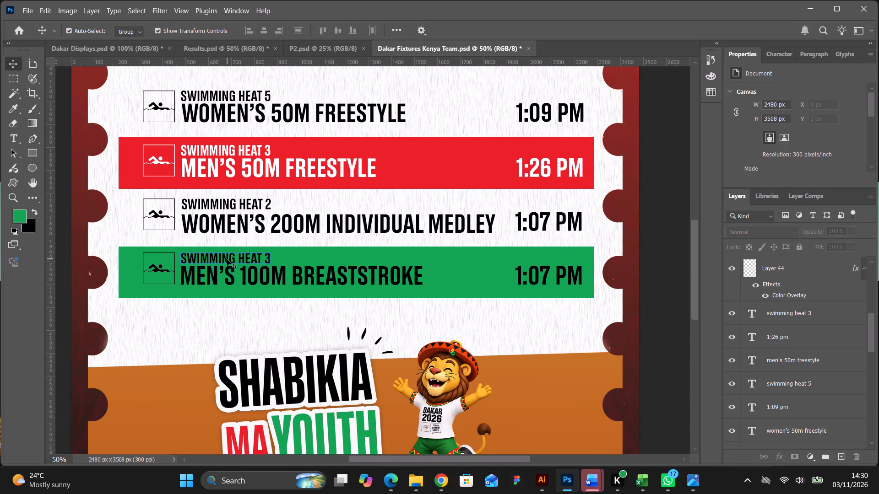
left_click(267, 296)
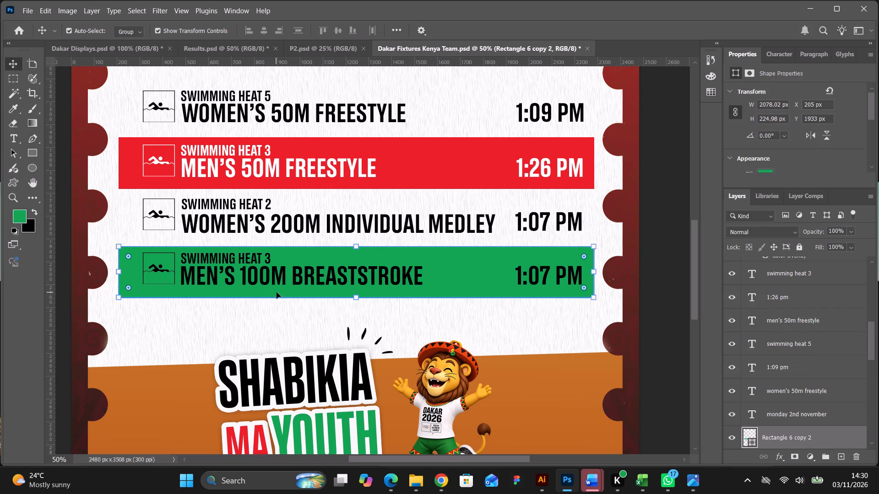
left_click(159, 268)
left_click(158, 271)
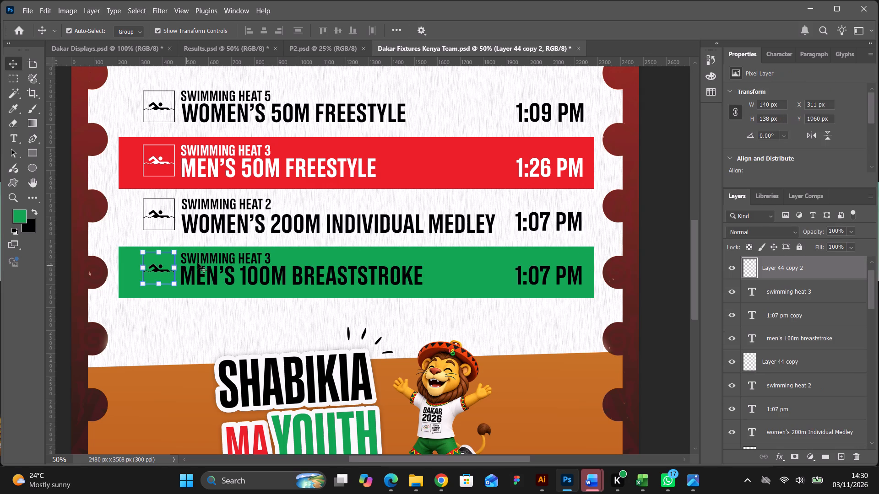
left_click(206, 258, "shift")
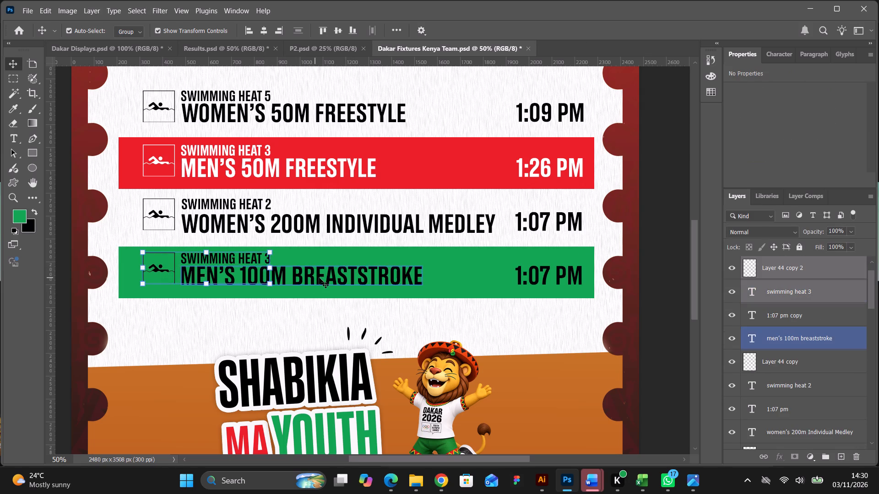
left_click(320, 278, "shift")
left_click(539, 279, "shift")
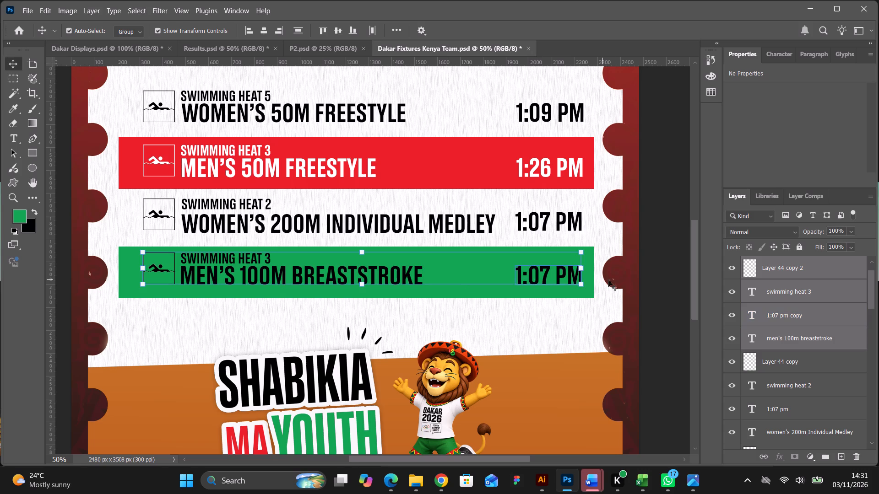
key("Down")
key("Down")
key("Down")
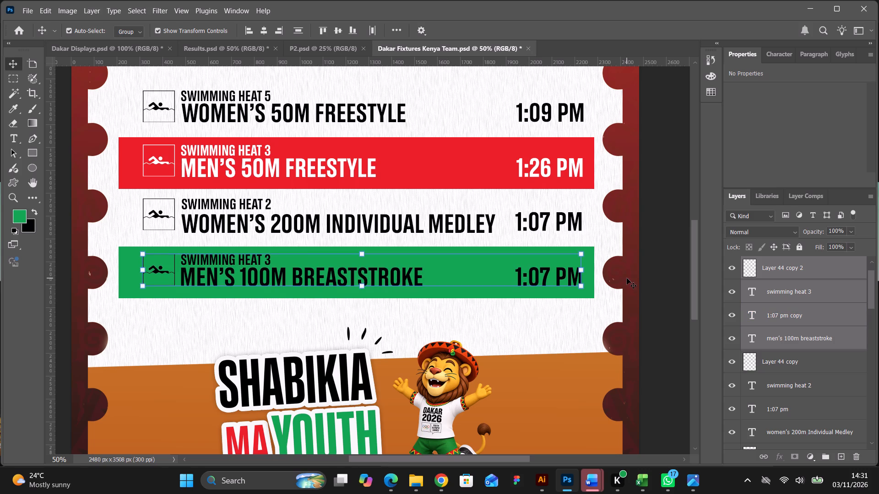
key("Down")
key("Down")
key("Down")
left_click(653, 249)
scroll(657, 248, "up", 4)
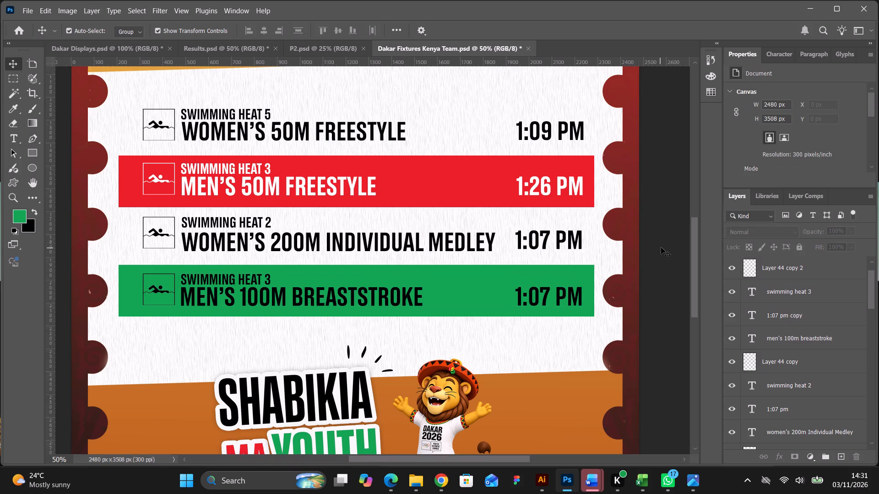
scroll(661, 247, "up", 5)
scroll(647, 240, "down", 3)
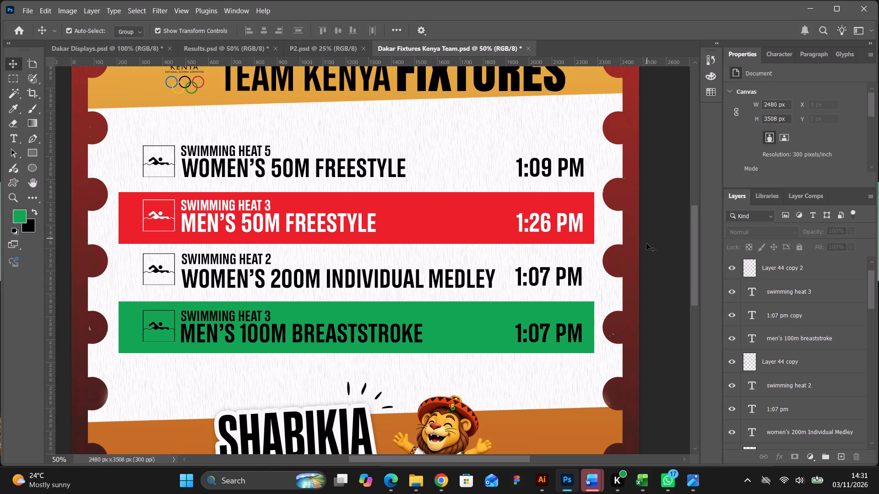
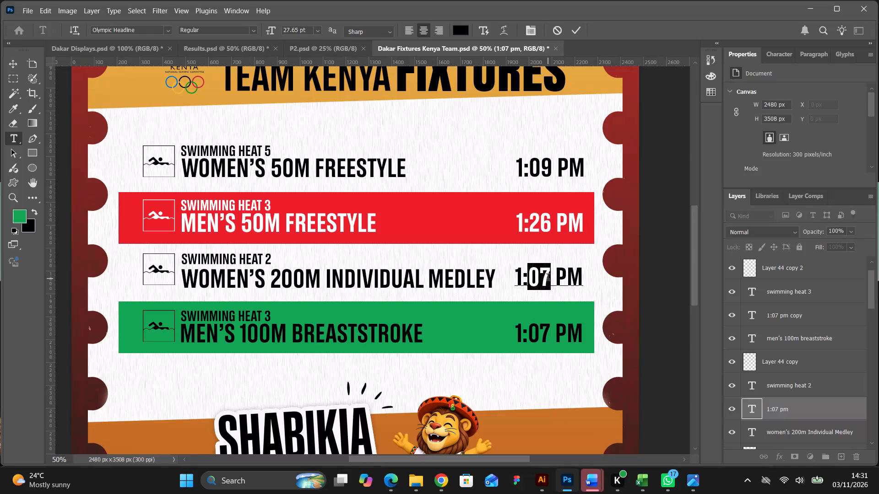
Change the time in the WOMEN'S 200M INDIVIDUAL MEDLEY row to 1:42 PM.
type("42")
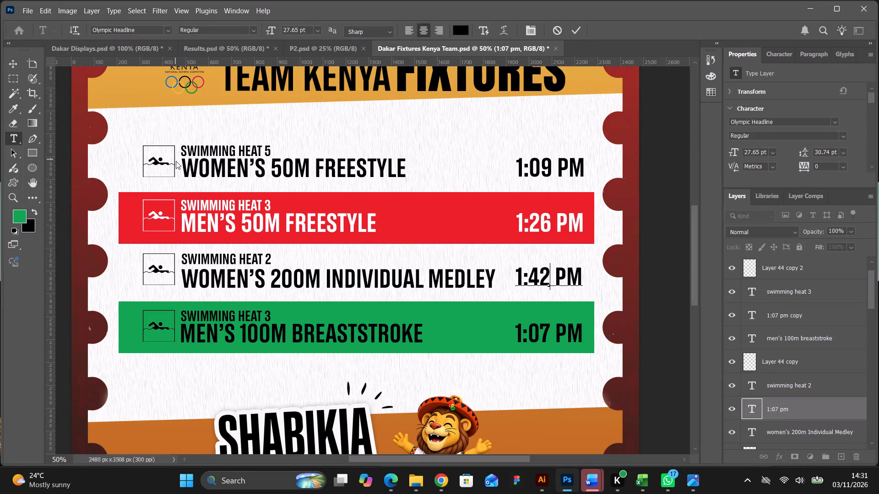
left_click(12, 58)
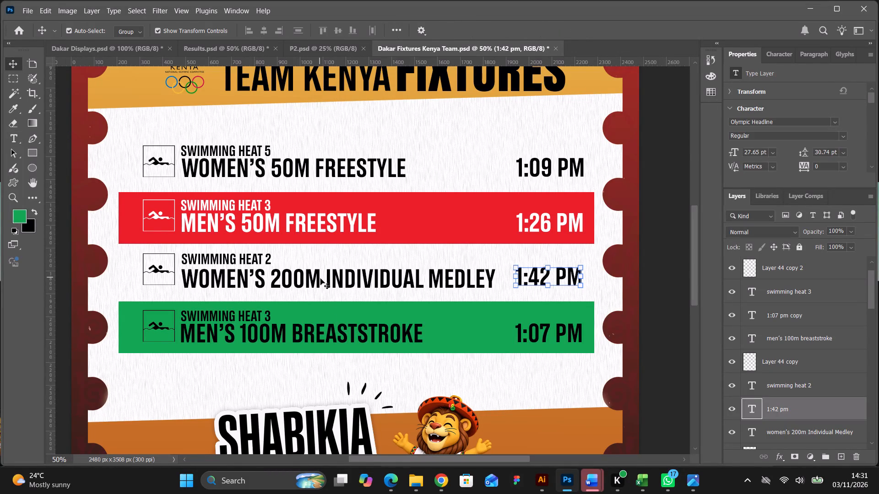
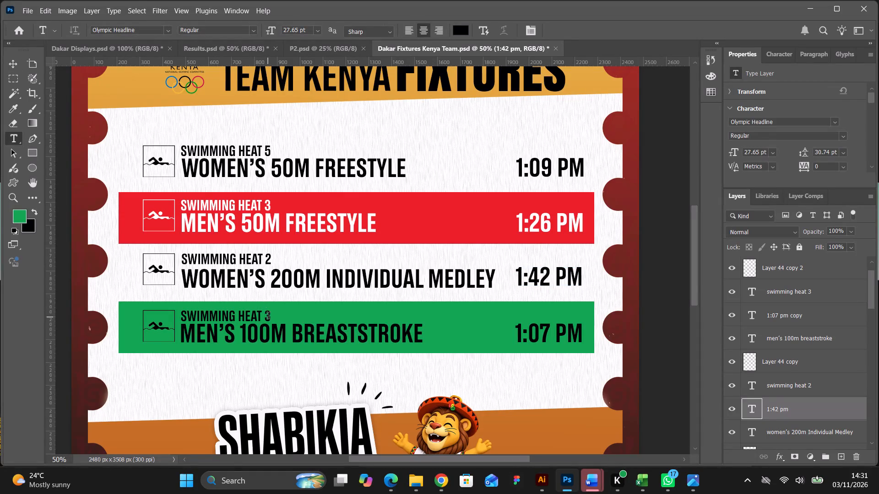
Change the heat number in the green row's heading so it reads SWIMMING HEAT 5.
left_click_drag(266, 315, 271, 317)
key("5")
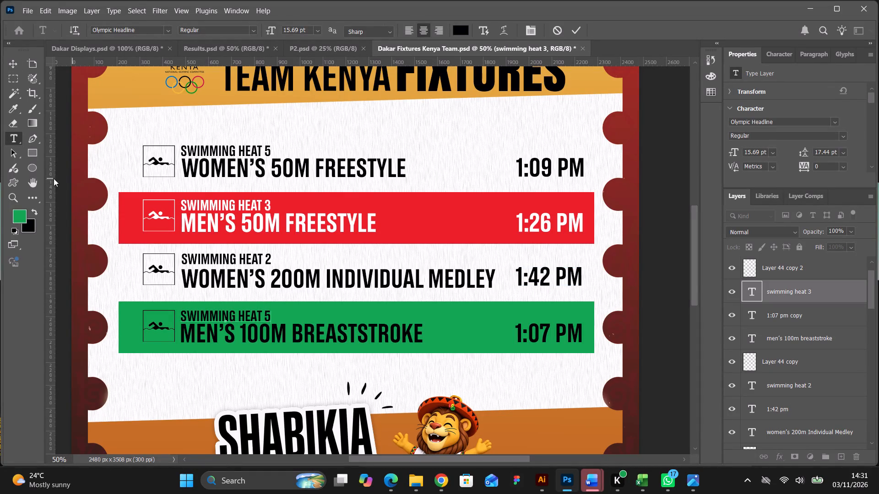
left_click(13, 66)
Change the green row's event title to MEN'S 50M BUTTERFLY, replacing both the distance and the stroke.
left_click(17, 135)
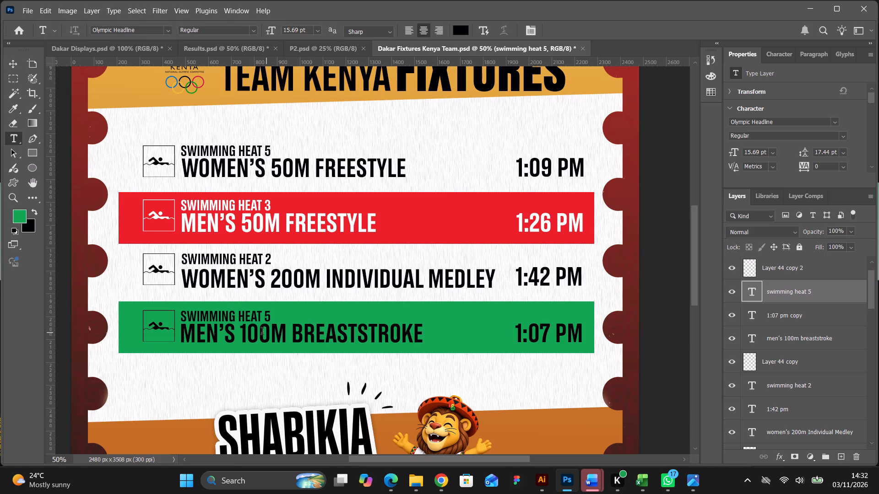
left_click_drag(256, 333, 244, 333)
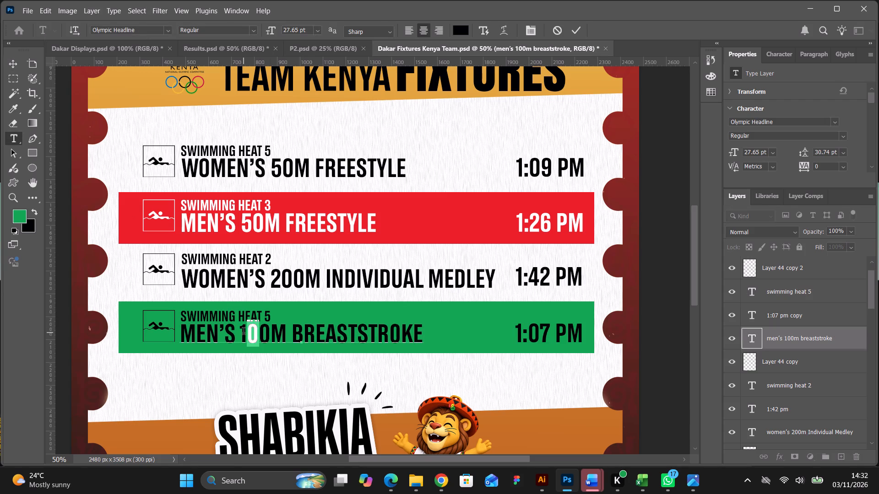
key("BackSpace")
key("BackSpace")
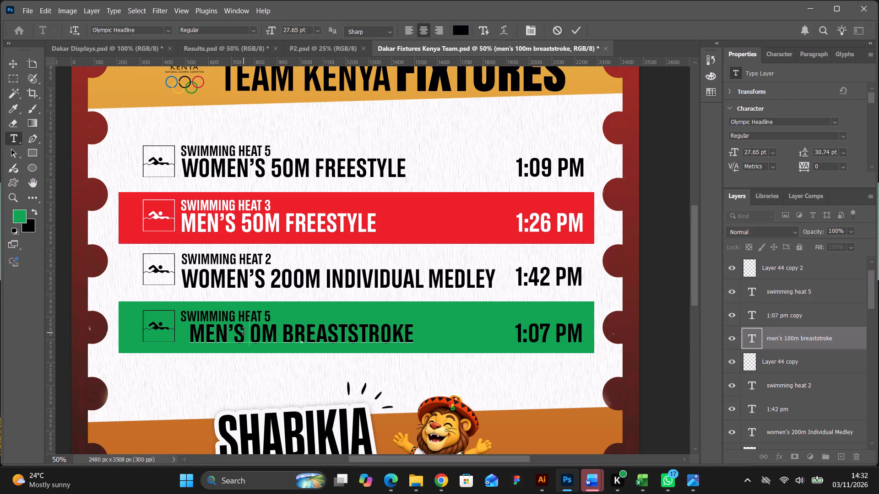
key("5")
left_click_drag(303, 330, 433, 338)
type("utterfly")
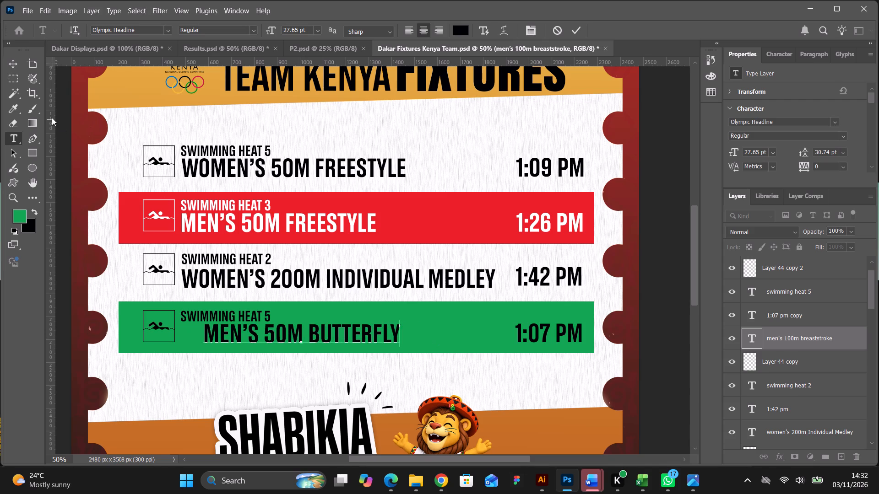
left_click(16, 63)
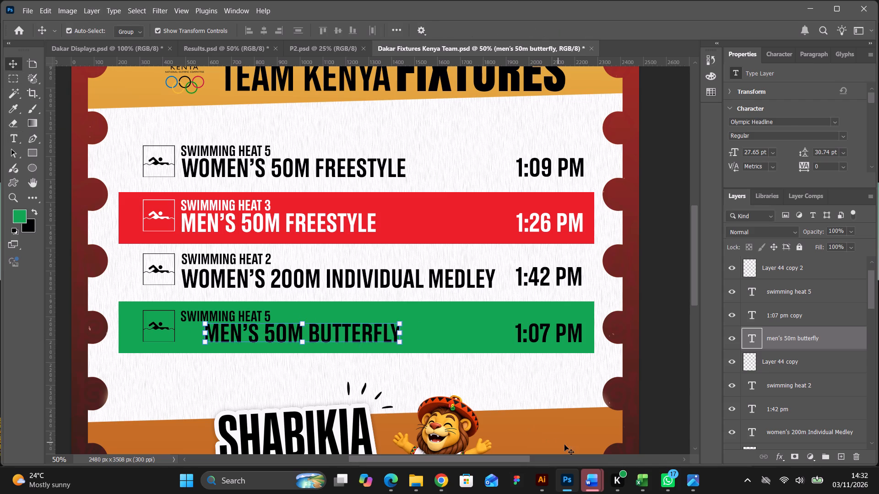
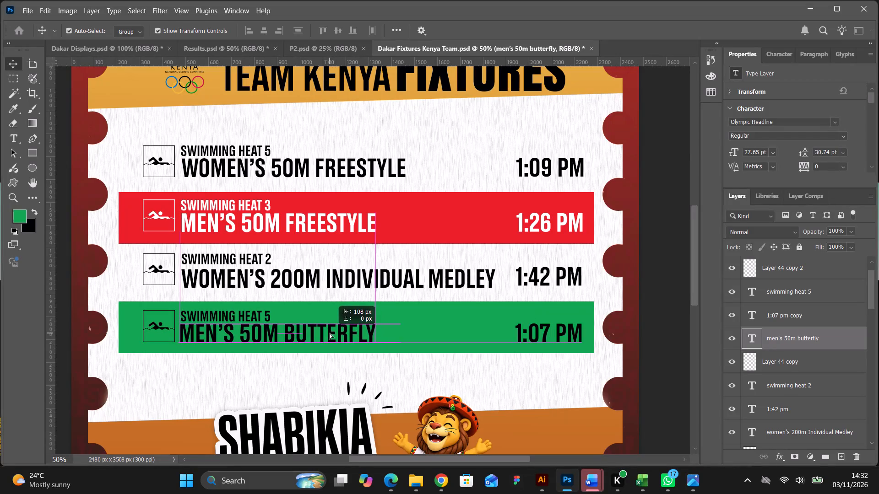
Recolour the green row's heading, event title and 1:07 PM time to white (ffffff), sampled from the red row's text.
left_click(201, 383)
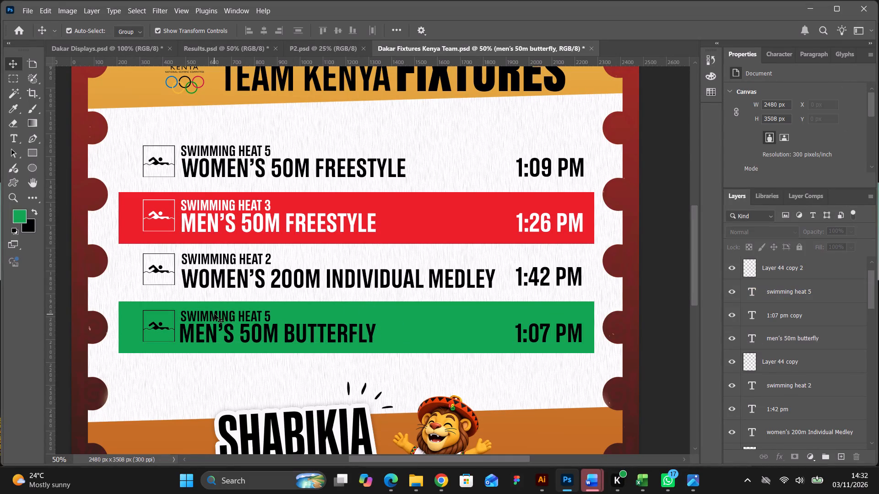
left_click(215, 314)
left_click(291, 332, "shift")
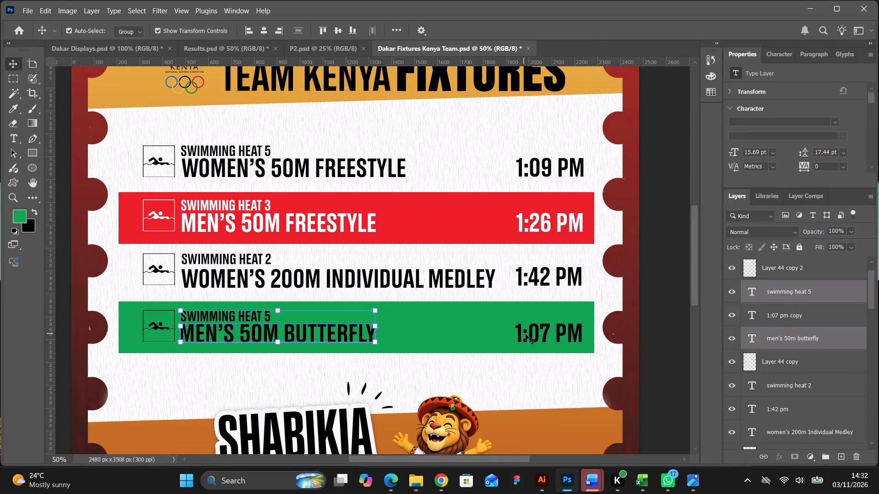
left_click(535, 334, "shift")
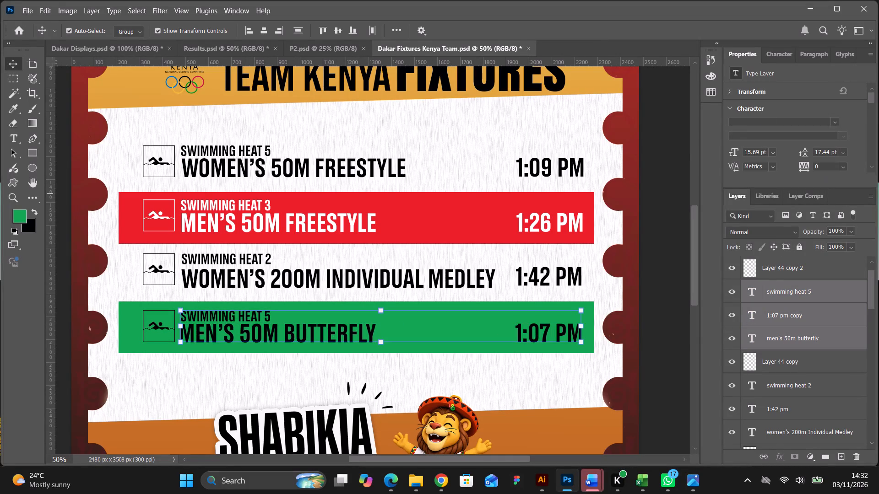
scroll(842, 154, "down", 5)
left_click(830, 134)
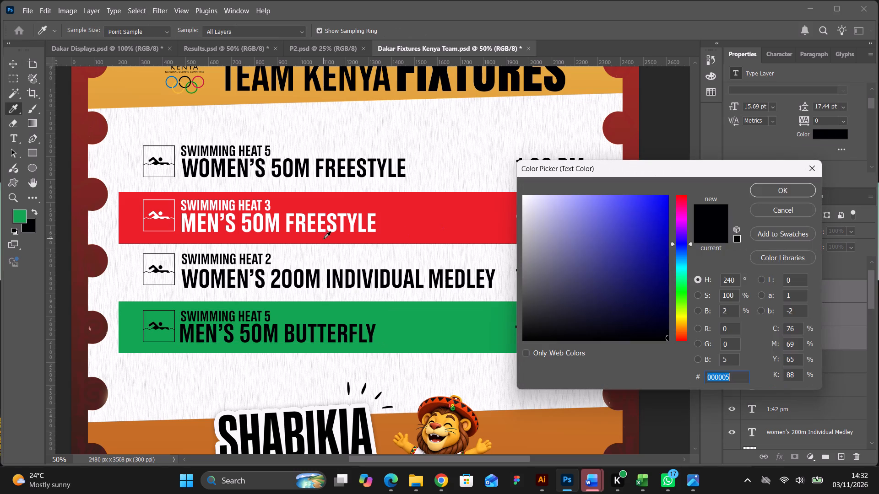
left_click(278, 215)
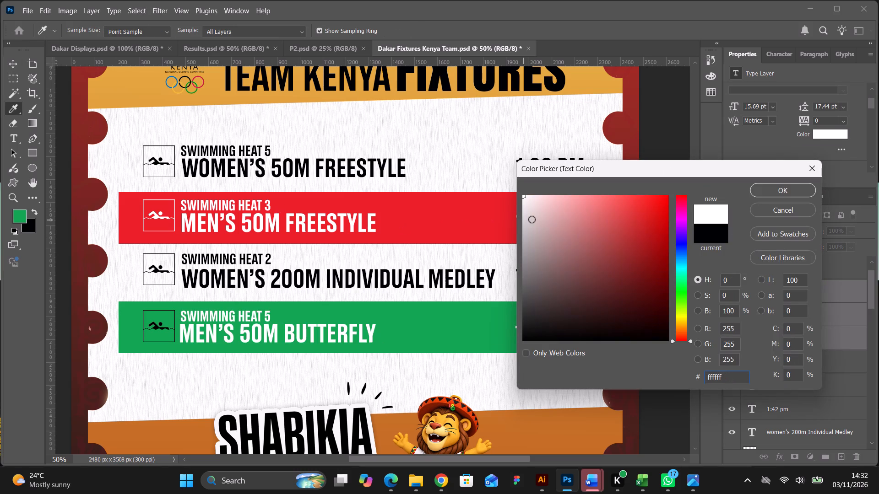
left_click(766, 186)
left_click(669, 296)
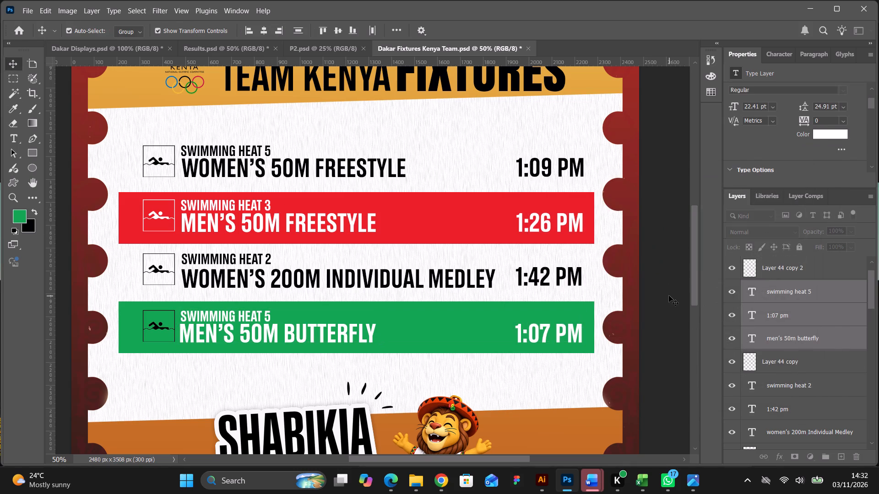
Apply a white Color Overlay at 100% opacity to the swimmer icon in the green row.
left_click(156, 328)
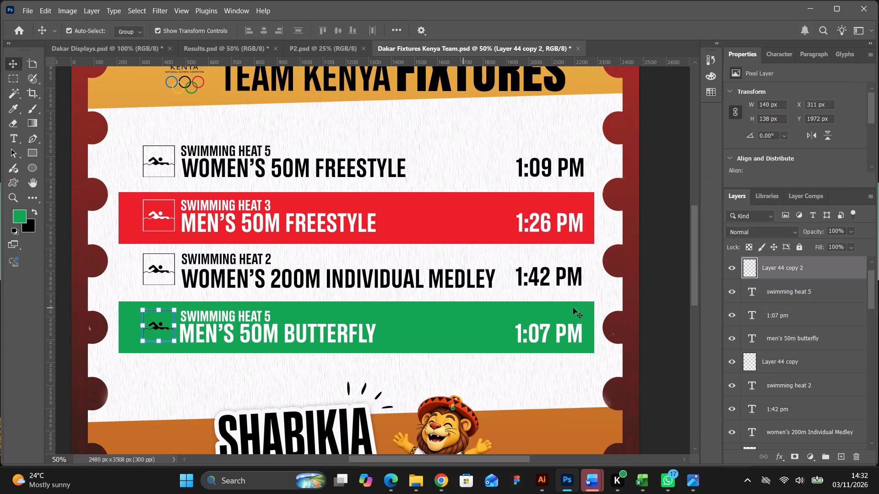
double_click(820, 273)
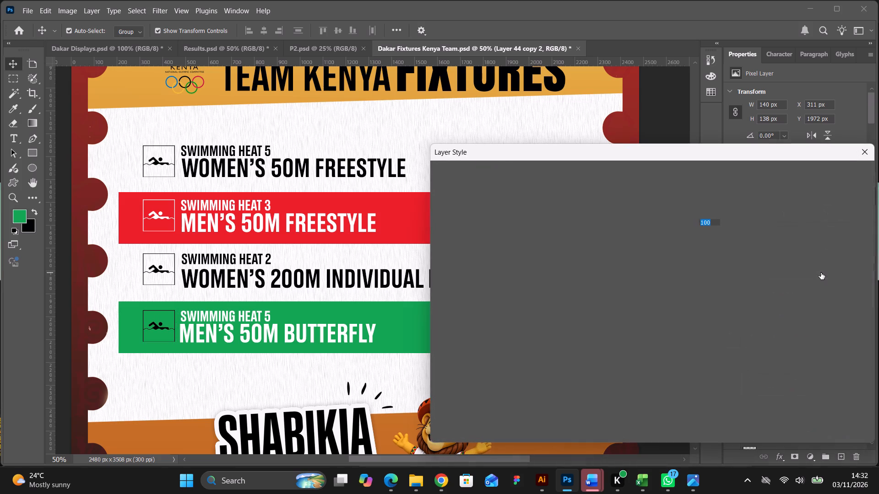
left_click(469, 328)
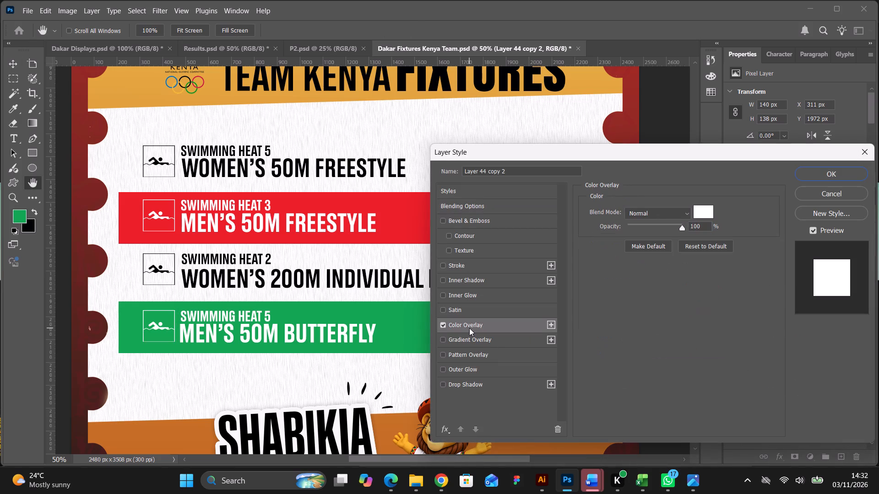
left_click(824, 176)
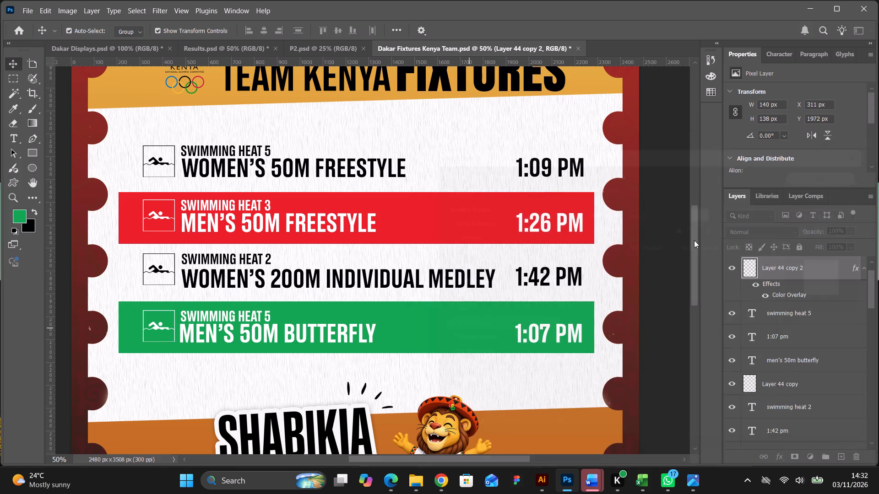
left_click(668, 254)
Move all four fixture rows with their bands, icons and times straight up towards the header, placing the coloured bands at Y 1344 px.
scroll(668, 254, "up", 1)
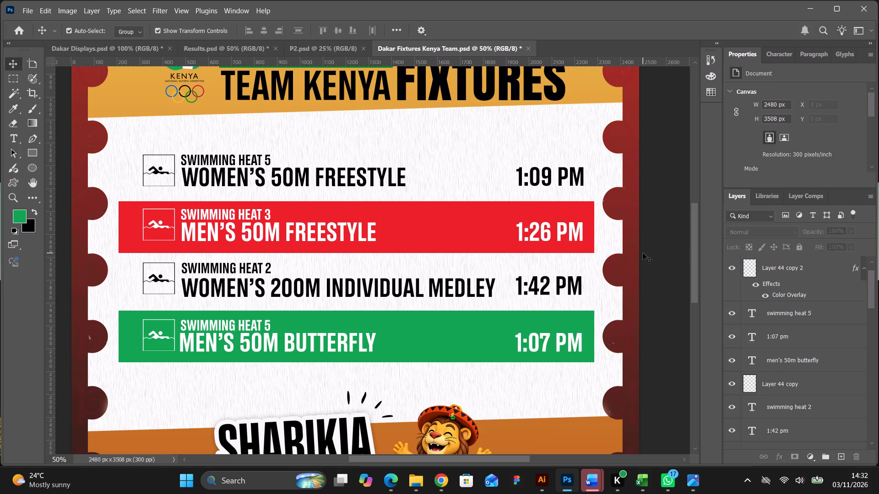
left_click(136, 150)
left_click_drag(135, 145, 576, 362)
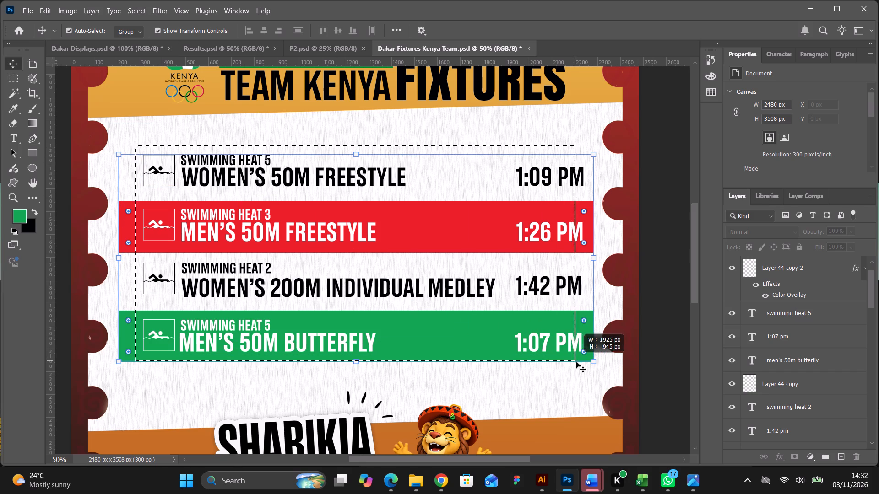
left_click_drag(576, 362, 588, 364)
key("Up")
key("Up")
key("Up")
key("Up")
key("Up")
key("Up")
key("Up")
key("Up")
key("Up")
key("Up")
key("Up")
key("Up")
key("Up")
key("Up")
key("Up")
key("Up")
key("Up")
key("Up")
key("Up")
key("Up")
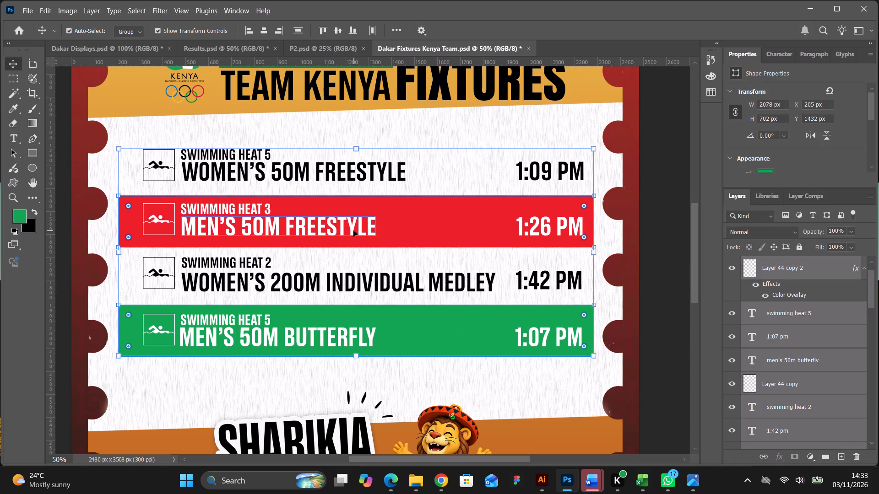
left_click_drag(353, 230, 356, 212)
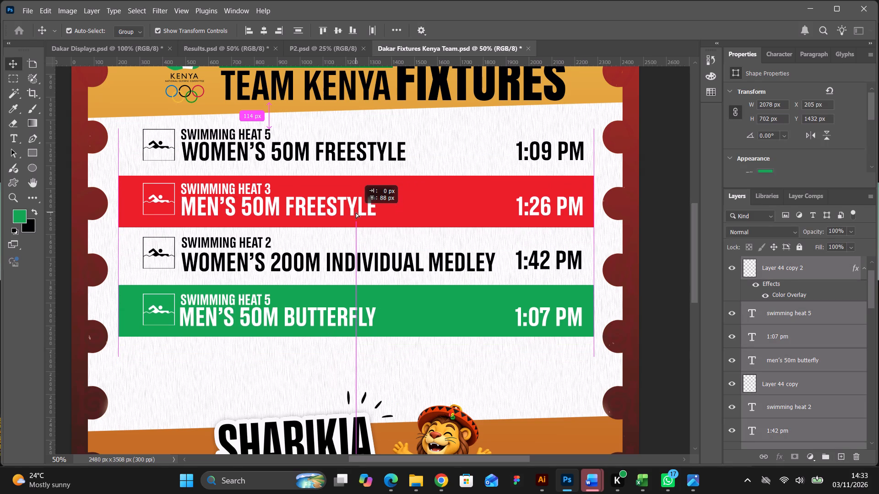
left_click_drag(356, 212, 356, 212)
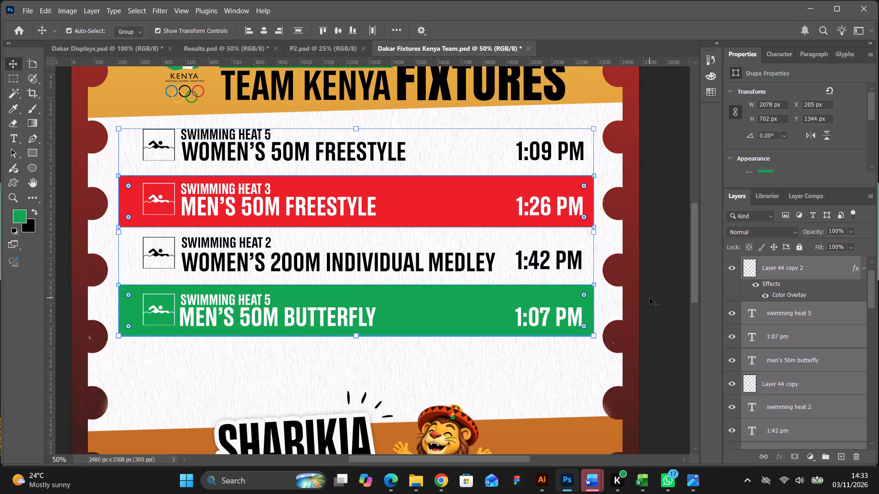
left_click(665, 244)
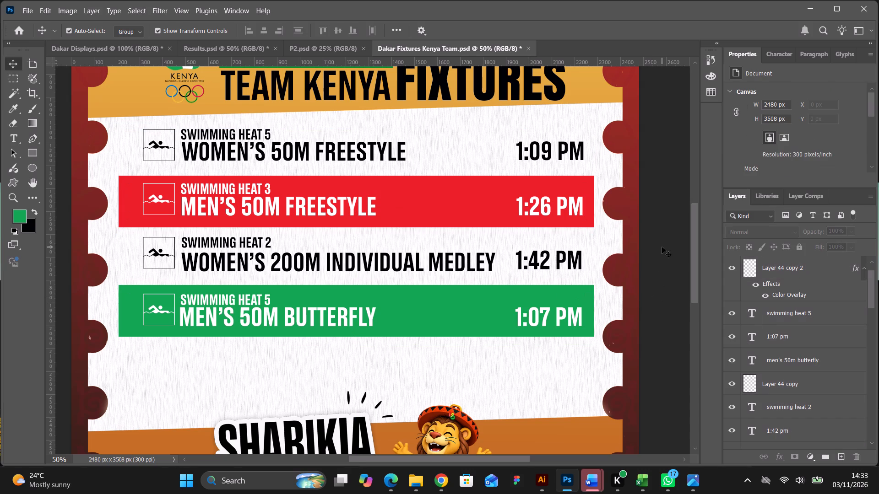
scroll(662, 247, "down", 3)
Switch to YouTube in Chrome, browse the comments and suggested tracks, and open My Way (Explicit) by Nas.
left_click(439, 479)
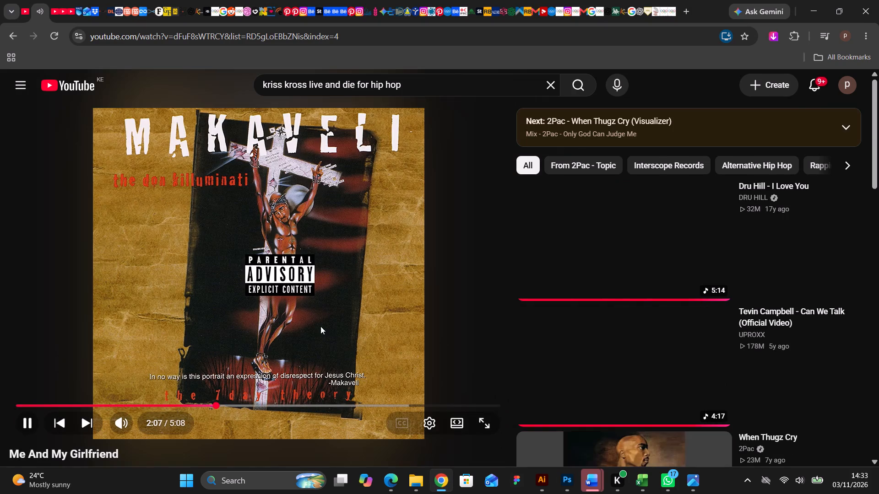
scroll(320, 326, "down", 6)
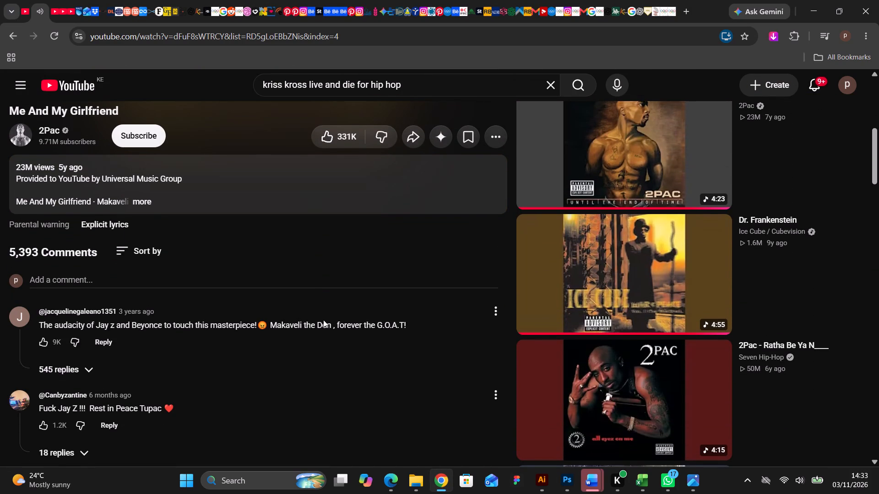
scroll(323, 320, "down", 1)
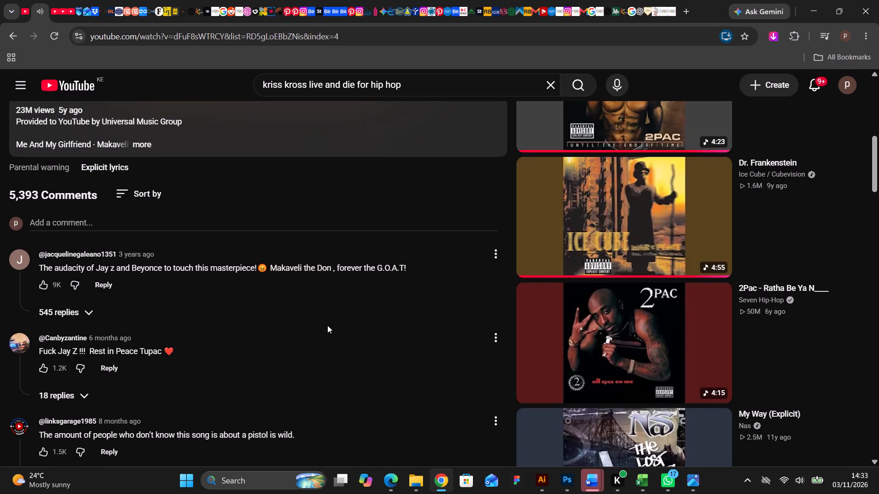
scroll(327, 325, "down", 2)
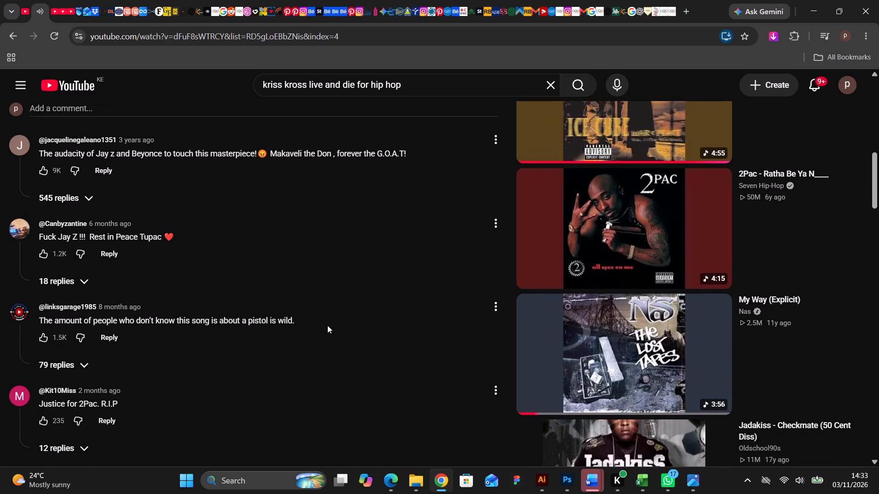
scroll(327, 325, "down", 1)
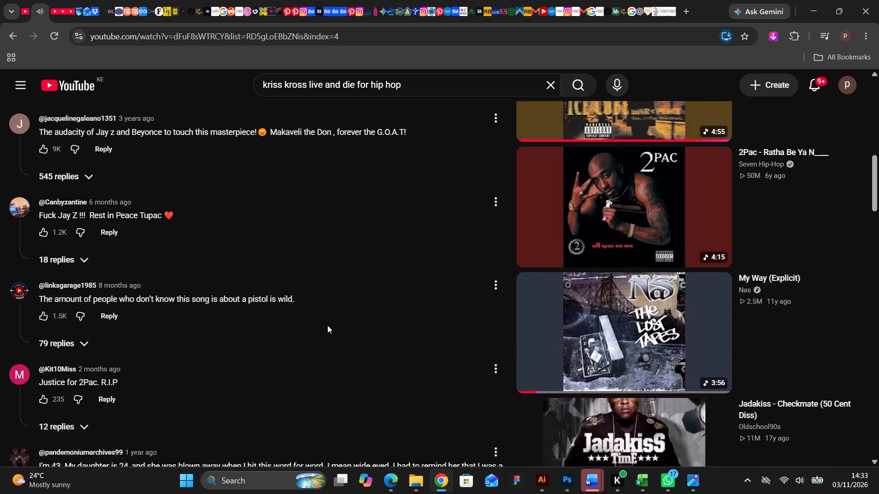
scroll(327, 325, "down", 1)
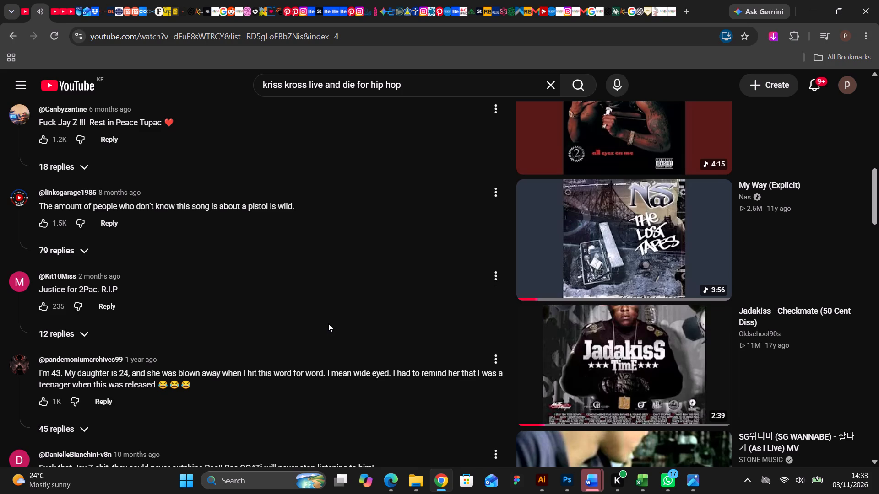
scroll(328, 323, "down", 1)
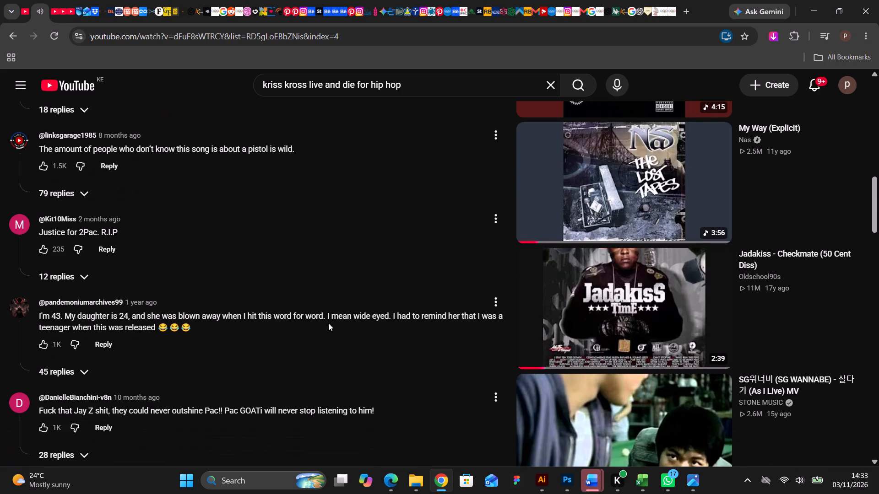
scroll(328, 323, "down", 2)
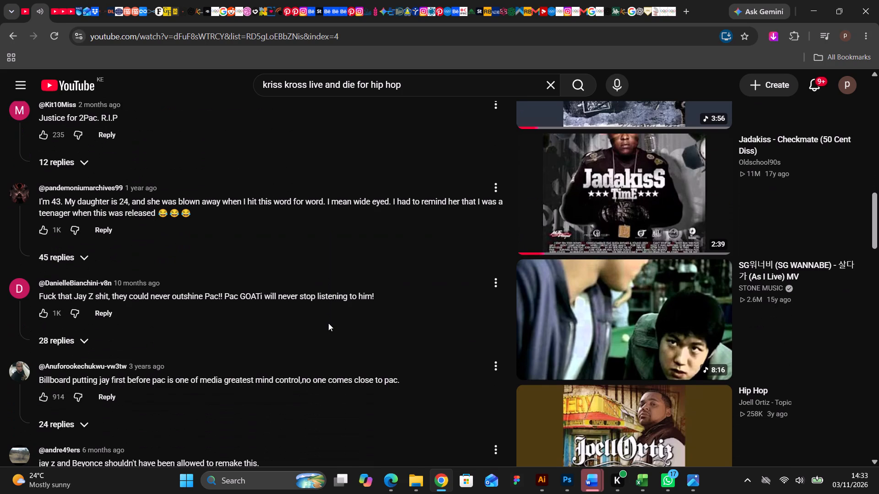
scroll(328, 323, "up", 4)
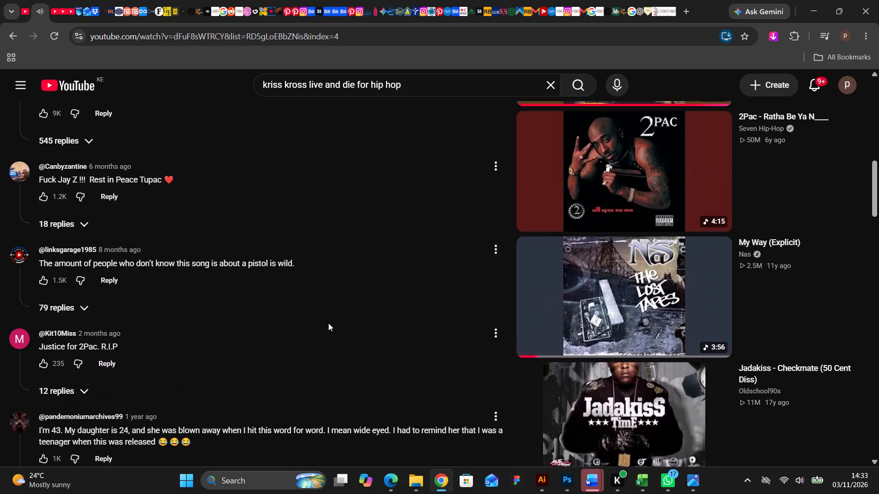
scroll(328, 323, "up", 3)
scroll(328, 323, "down", 2)
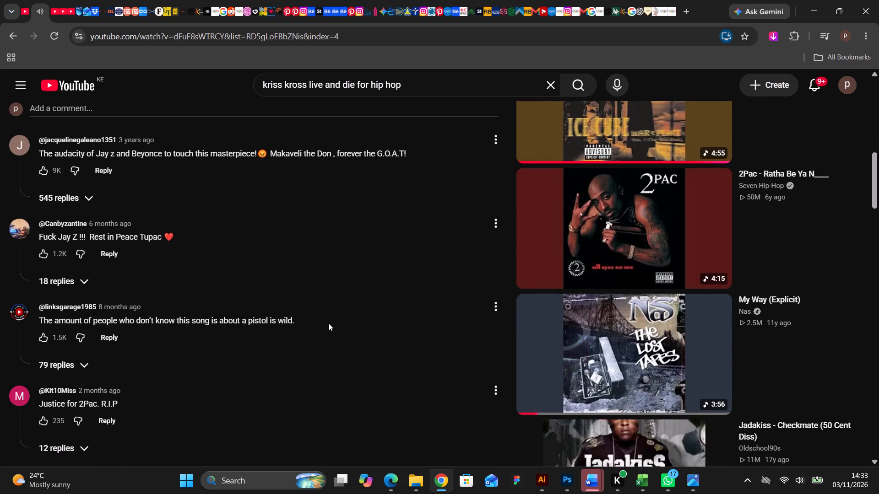
left_click(605, 378)
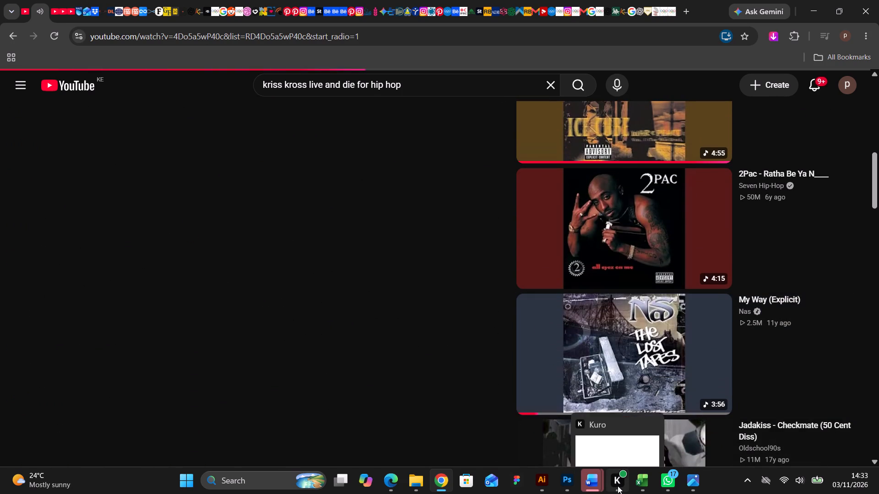
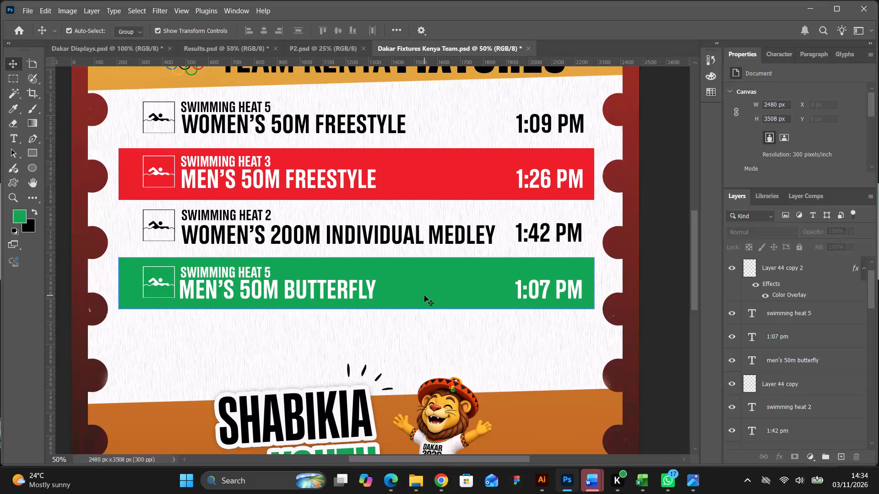
Switch to the image viewer to look at the finished swimming.png poster for the men's 100m butterfly.
left_click(689, 483)
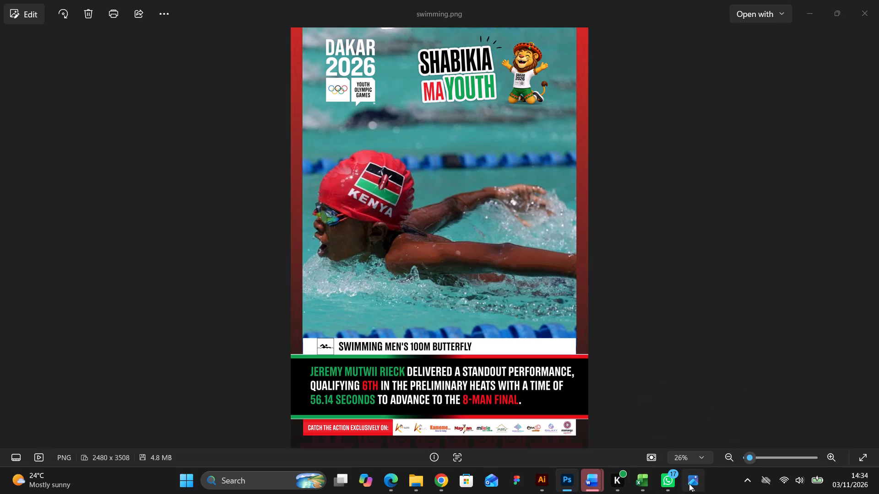
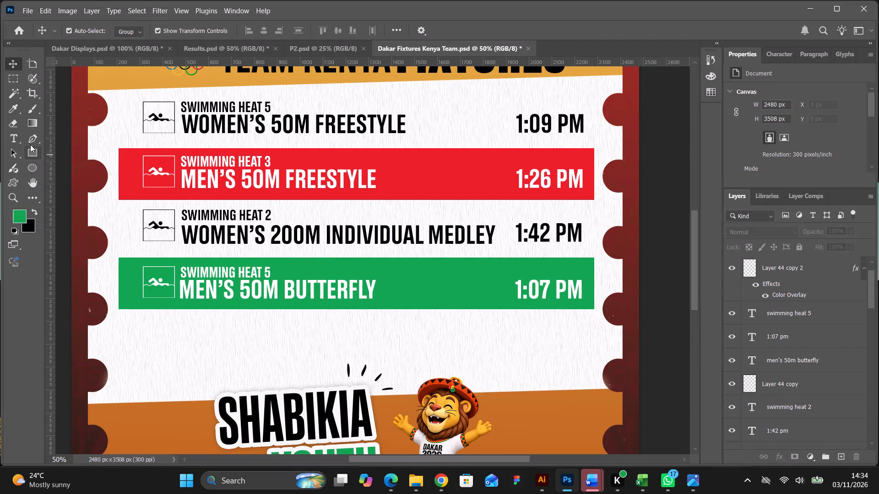
Change the time in the green Men's 50m Butterfly row to 1:45 PM.
left_click(14, 137)
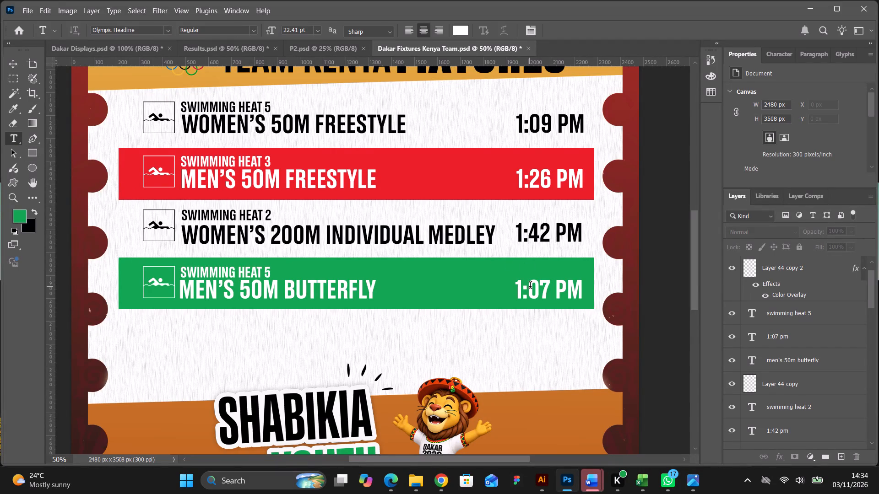
left_click_drag(531, 286, 547, 291)
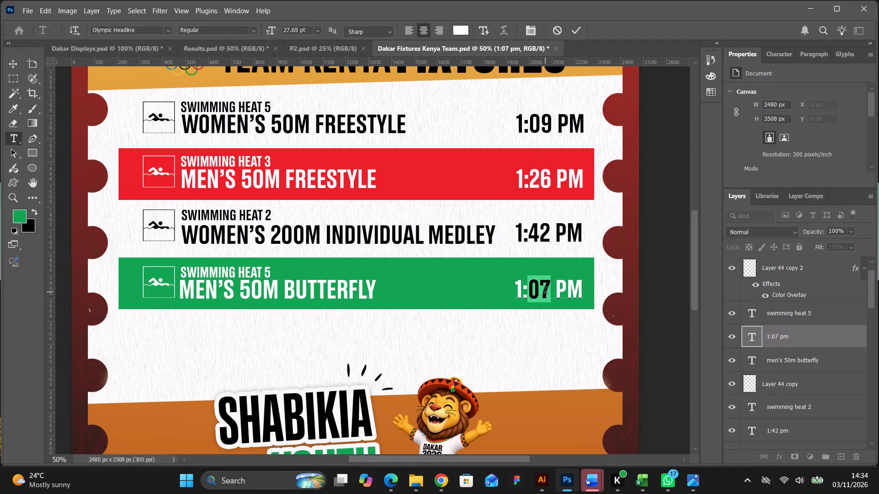
type("45")
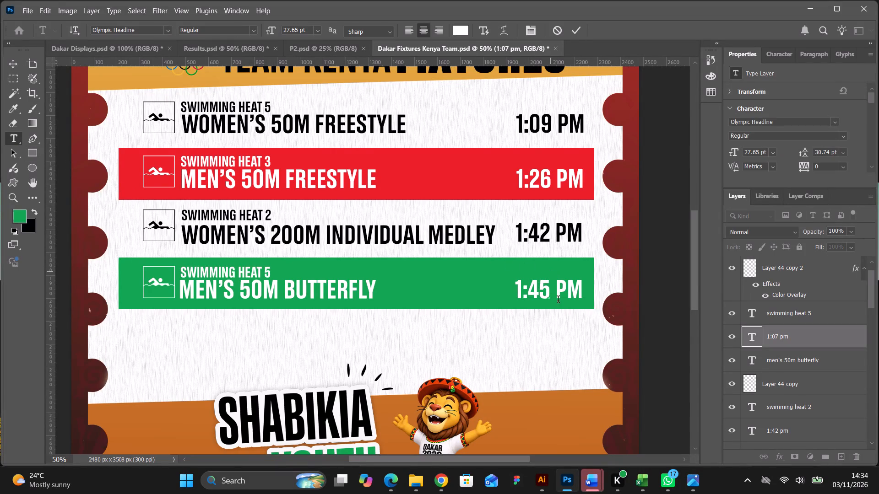
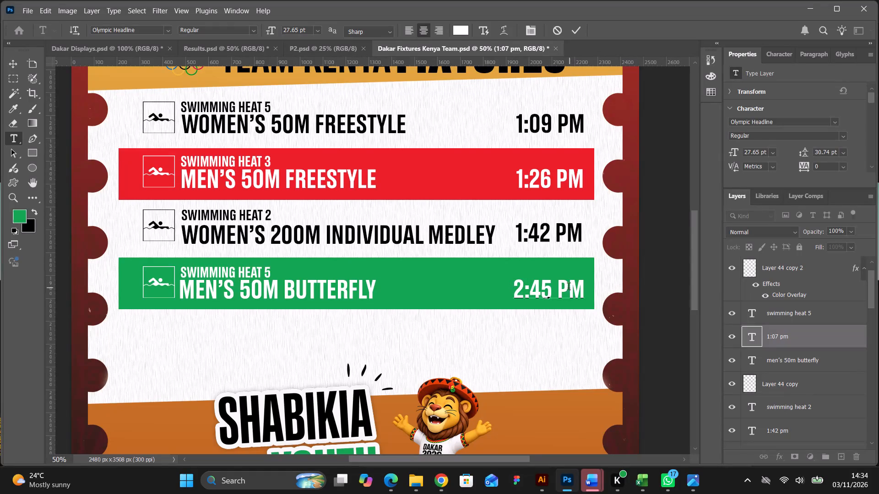
Correct the time in the green Men's 50m Butterfly row to 2:15 PM.
left_click(543, 292)
key("BackSpace")
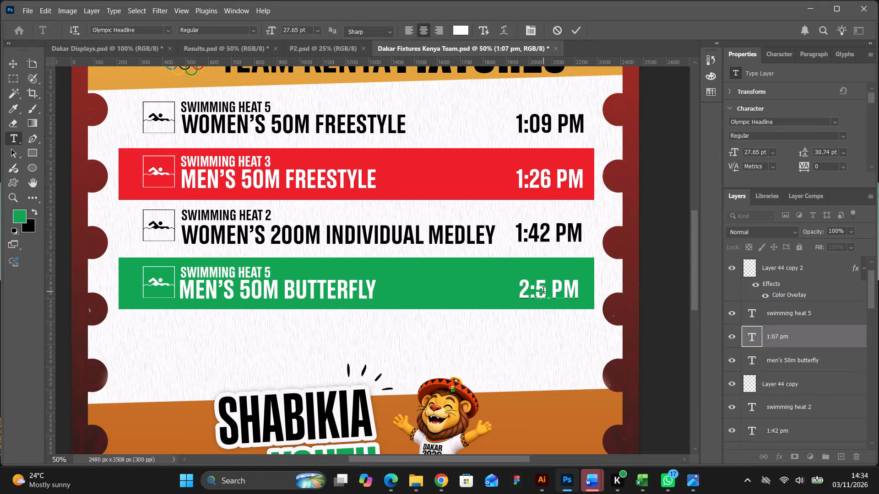
key("1")
left_click(857, 317)
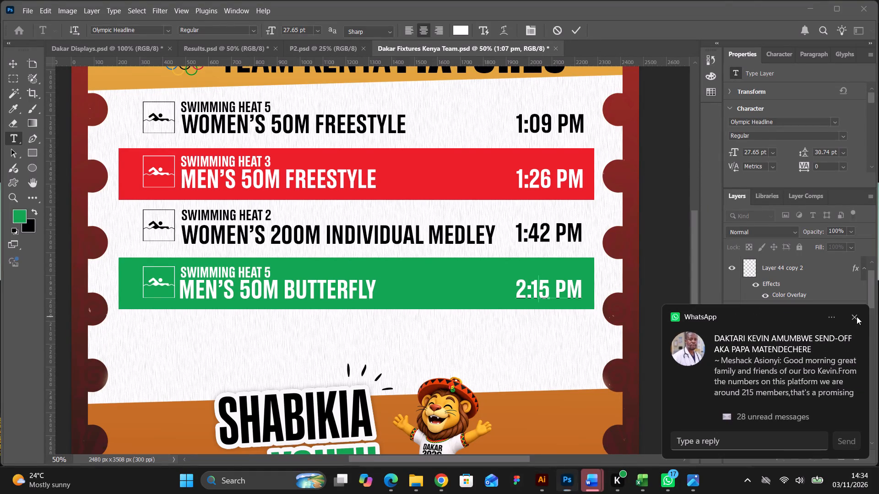
scroll(118, 126, "up", 3)
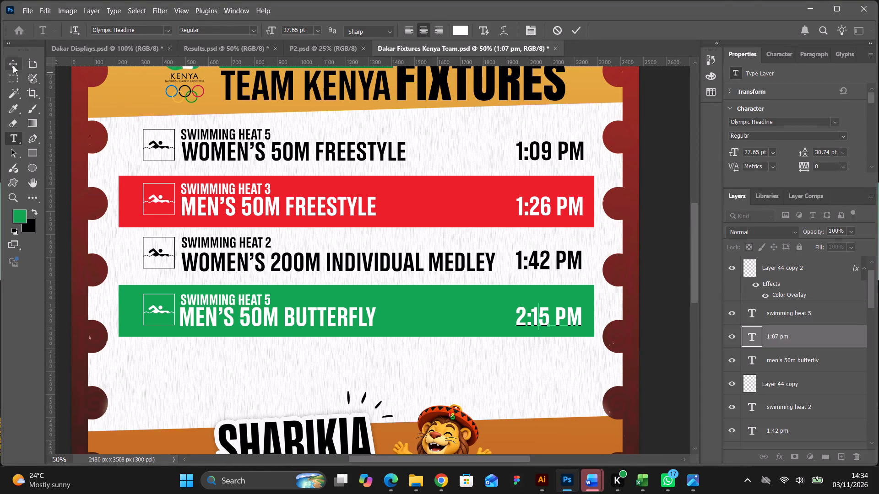
left_click(12, 64)
left_click(646, 233)
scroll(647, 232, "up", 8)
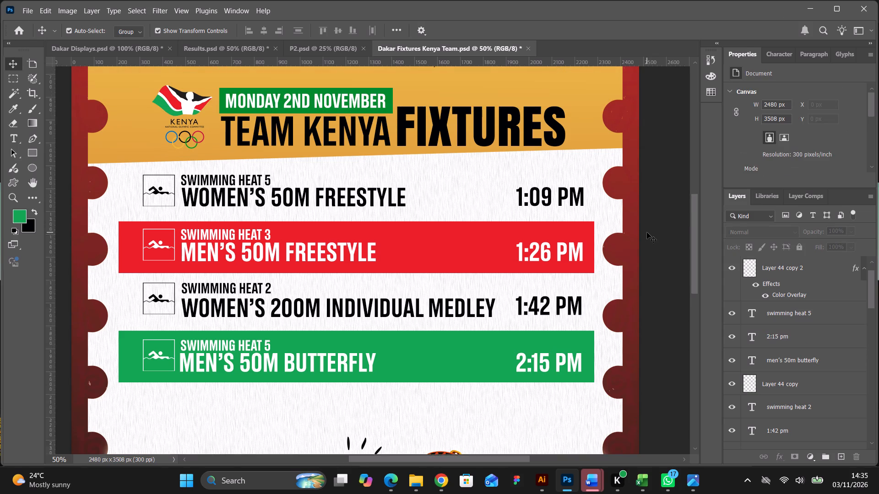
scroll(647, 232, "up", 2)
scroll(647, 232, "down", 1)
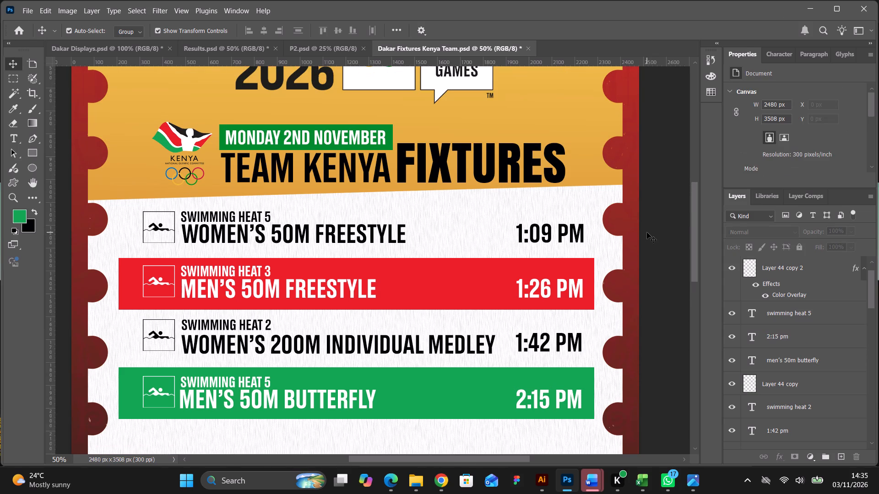